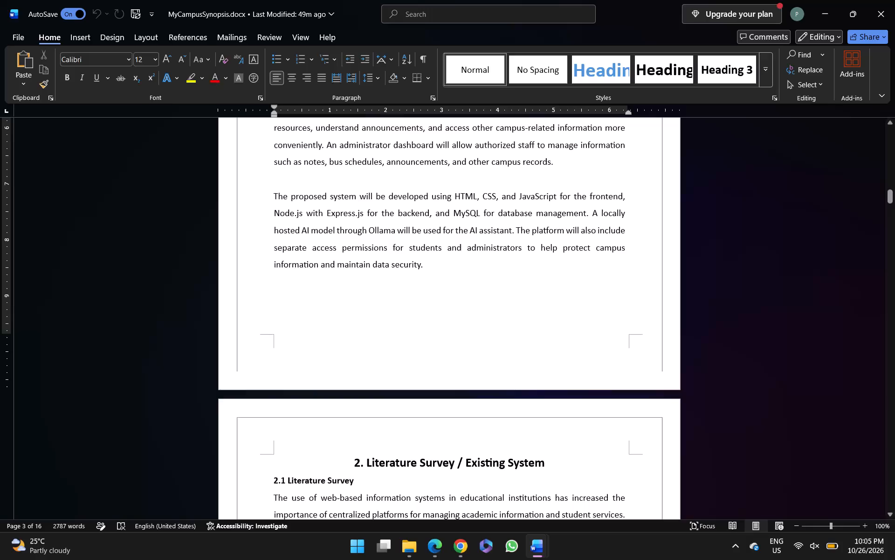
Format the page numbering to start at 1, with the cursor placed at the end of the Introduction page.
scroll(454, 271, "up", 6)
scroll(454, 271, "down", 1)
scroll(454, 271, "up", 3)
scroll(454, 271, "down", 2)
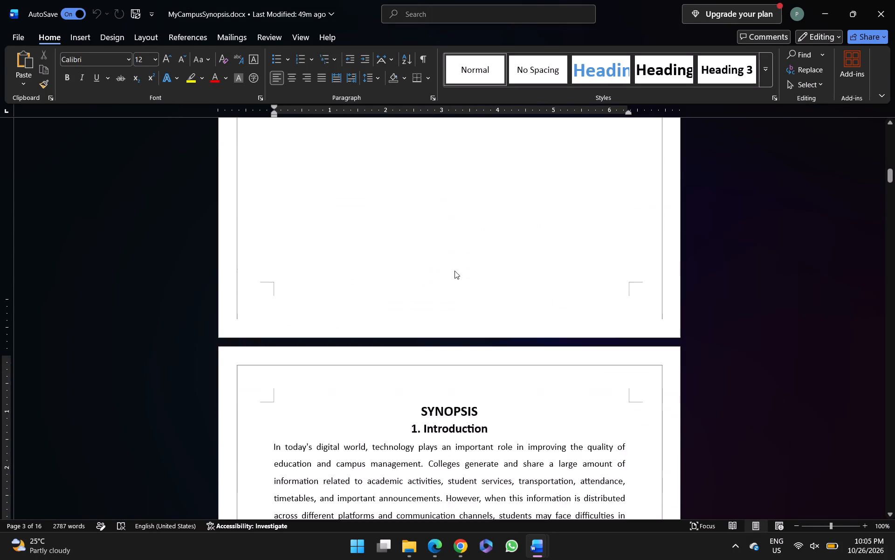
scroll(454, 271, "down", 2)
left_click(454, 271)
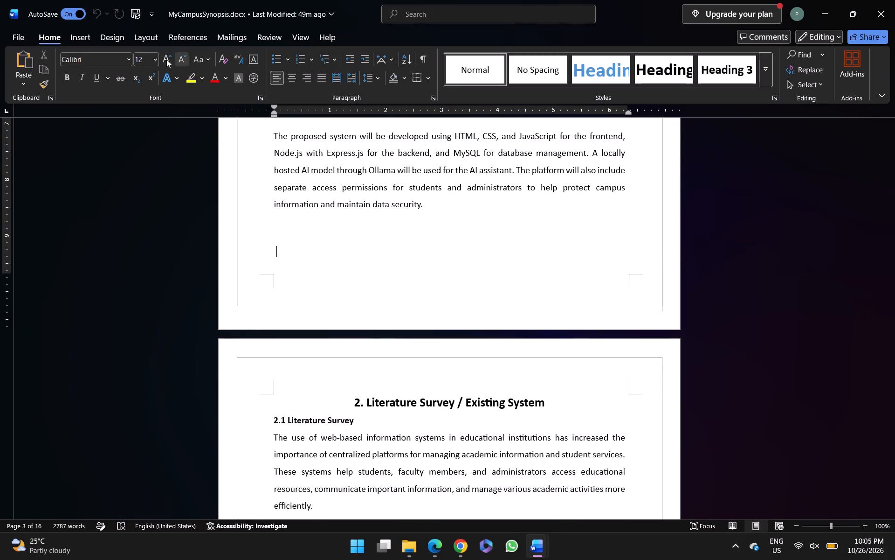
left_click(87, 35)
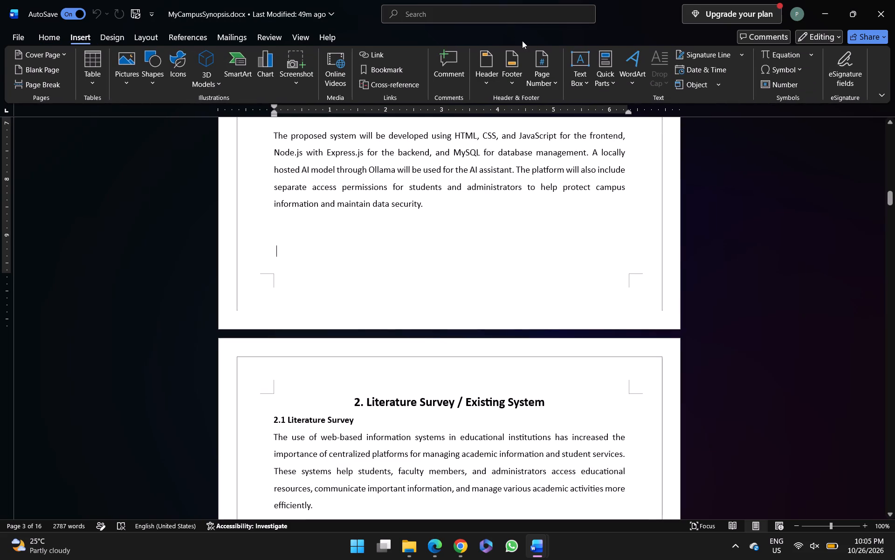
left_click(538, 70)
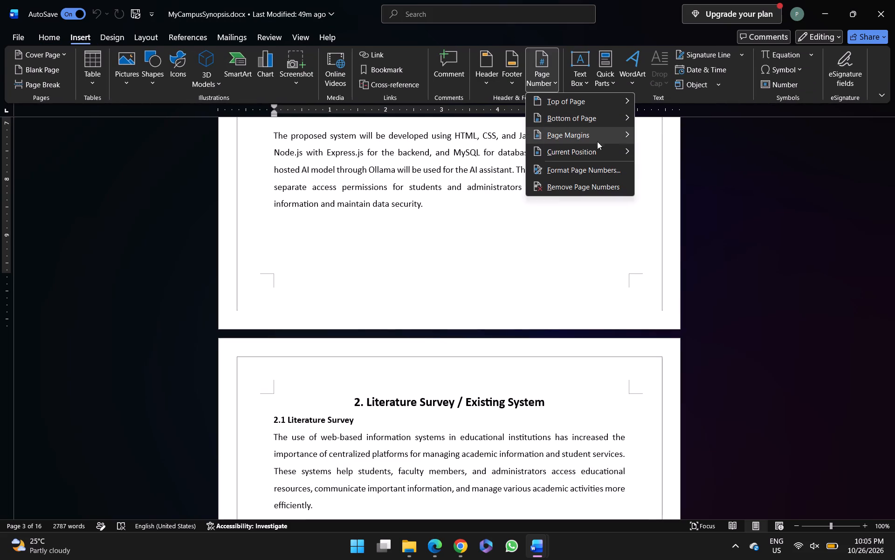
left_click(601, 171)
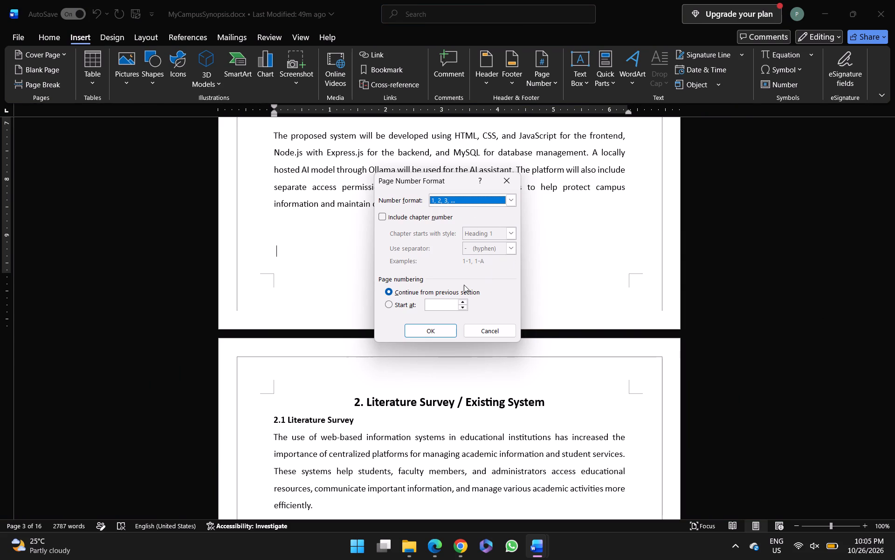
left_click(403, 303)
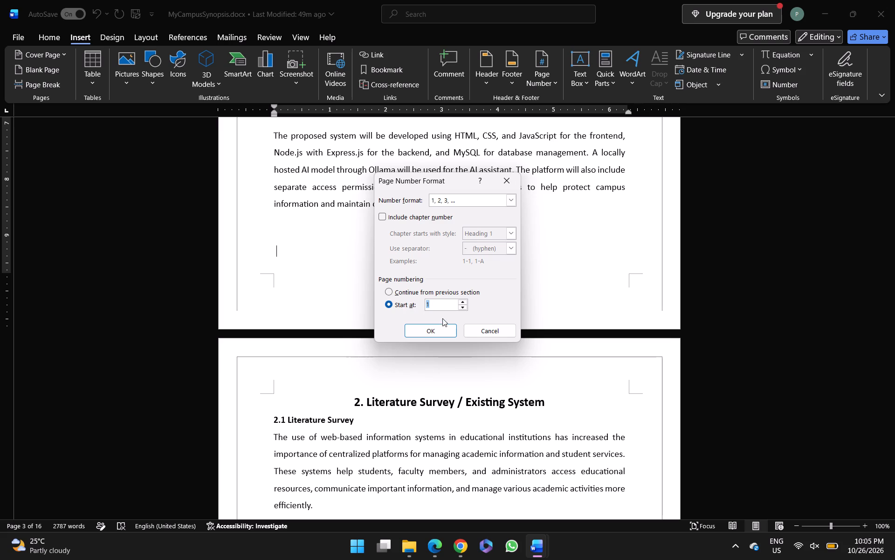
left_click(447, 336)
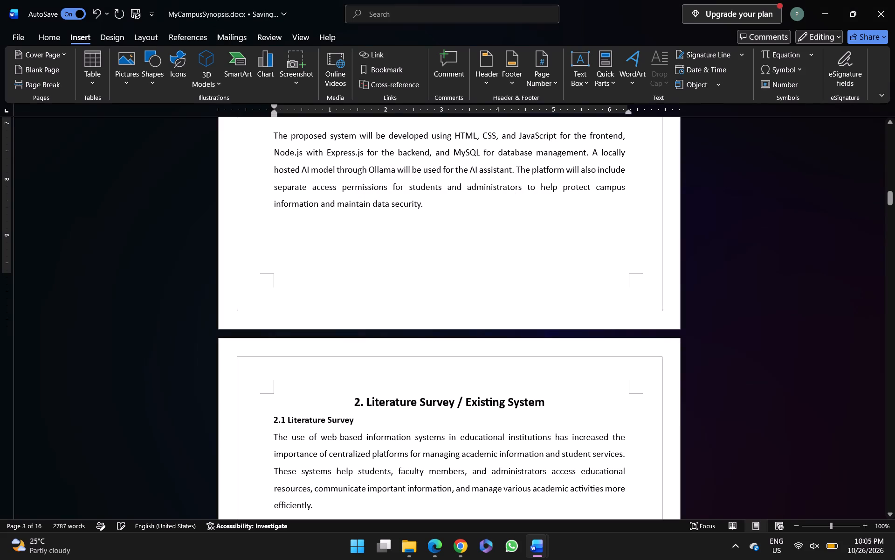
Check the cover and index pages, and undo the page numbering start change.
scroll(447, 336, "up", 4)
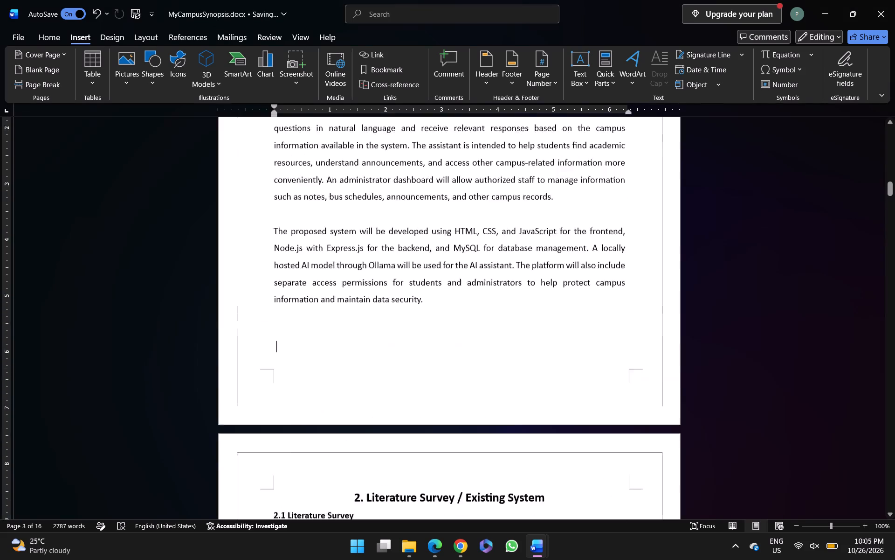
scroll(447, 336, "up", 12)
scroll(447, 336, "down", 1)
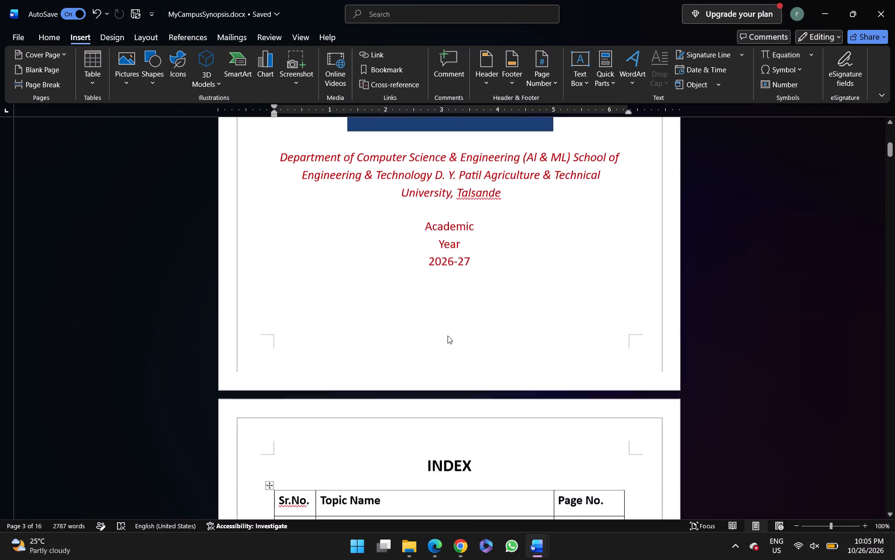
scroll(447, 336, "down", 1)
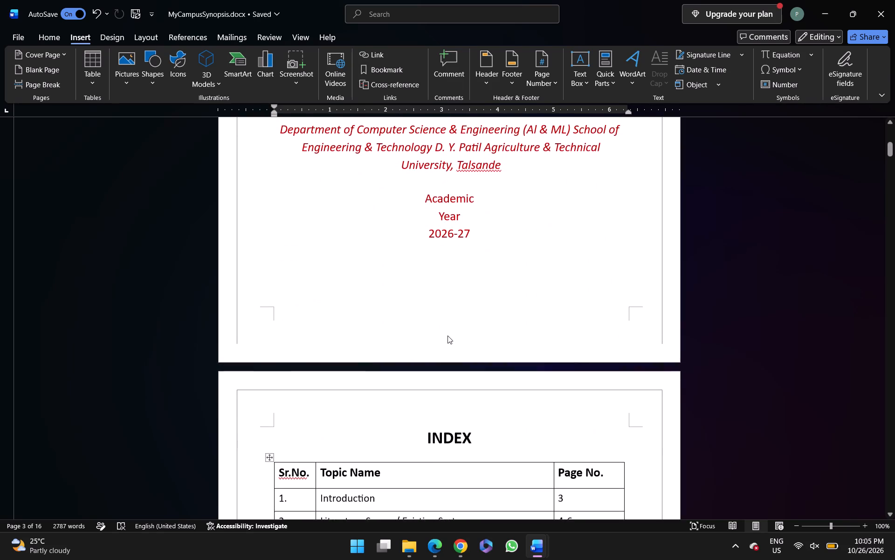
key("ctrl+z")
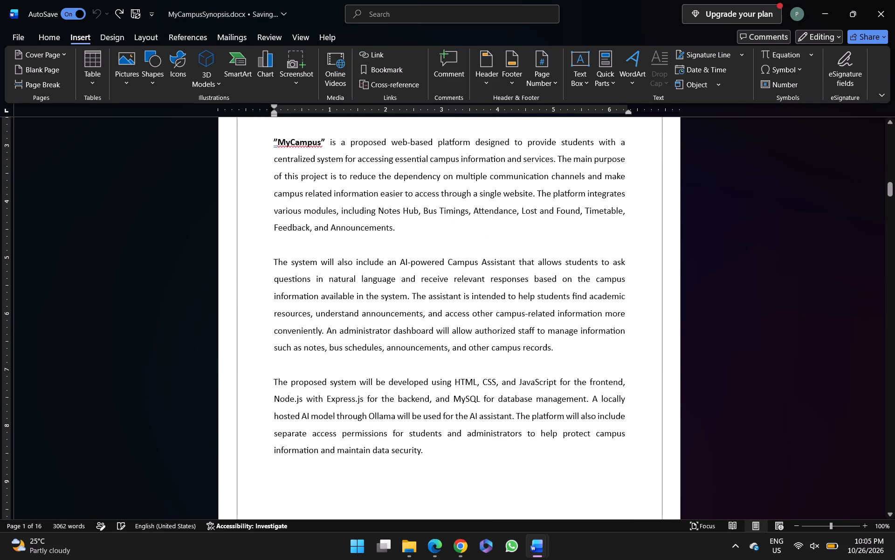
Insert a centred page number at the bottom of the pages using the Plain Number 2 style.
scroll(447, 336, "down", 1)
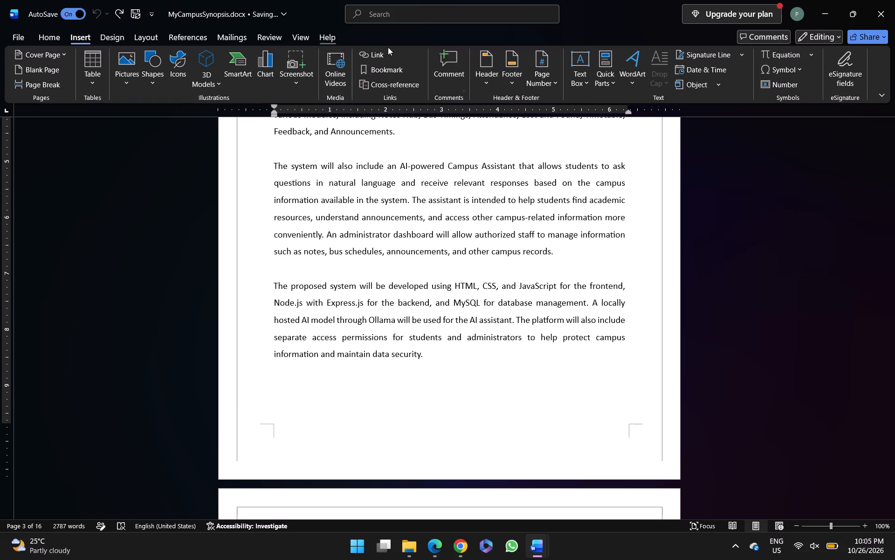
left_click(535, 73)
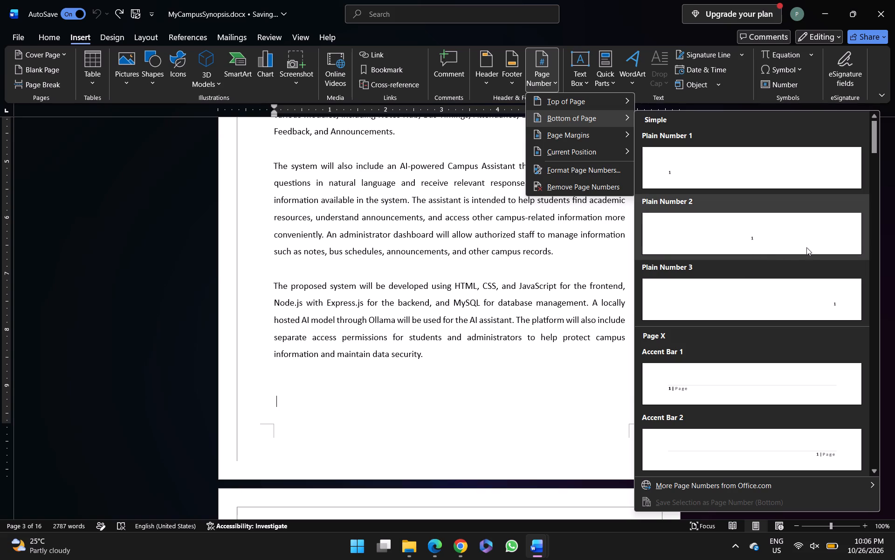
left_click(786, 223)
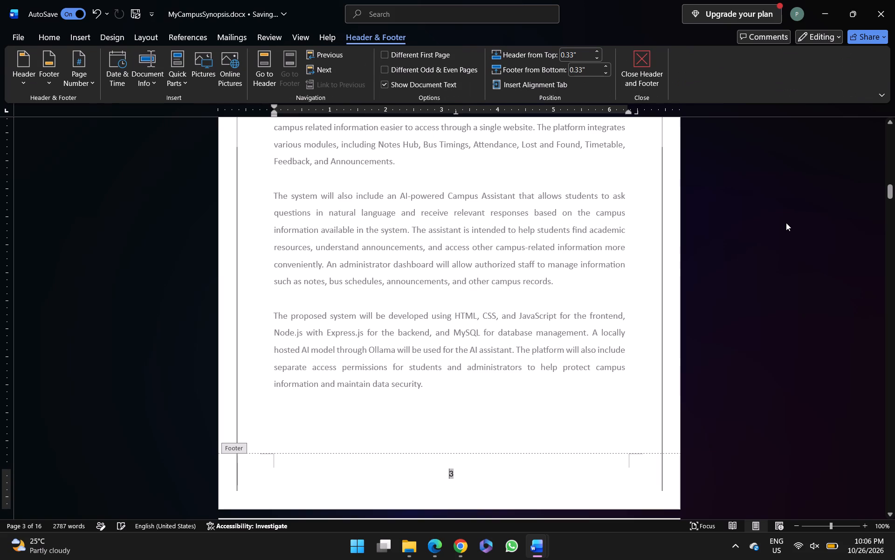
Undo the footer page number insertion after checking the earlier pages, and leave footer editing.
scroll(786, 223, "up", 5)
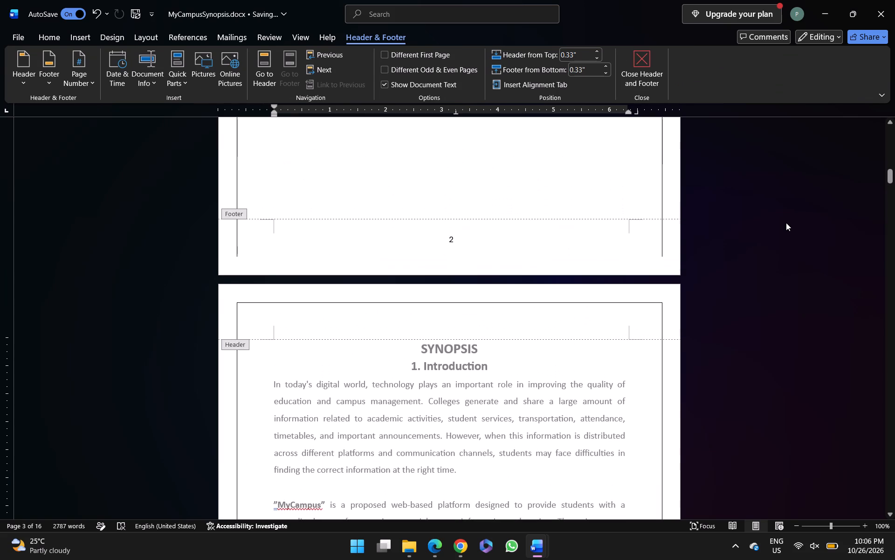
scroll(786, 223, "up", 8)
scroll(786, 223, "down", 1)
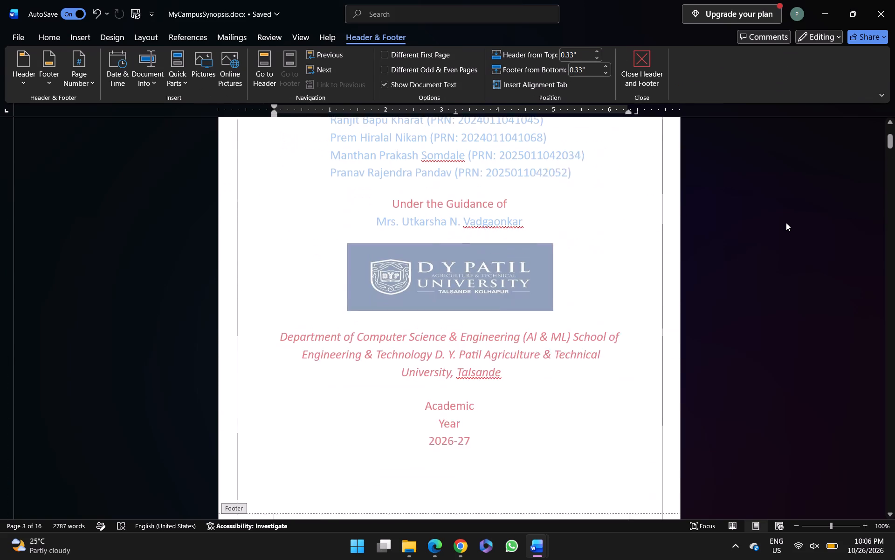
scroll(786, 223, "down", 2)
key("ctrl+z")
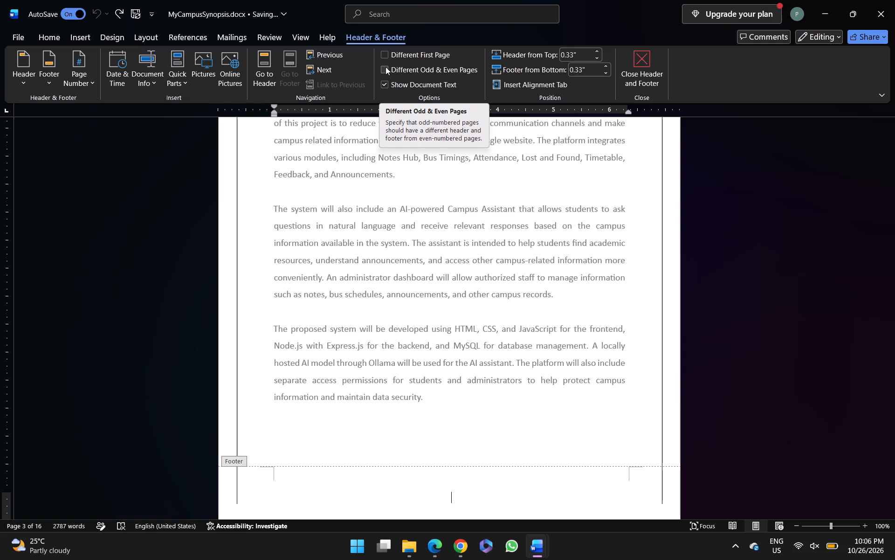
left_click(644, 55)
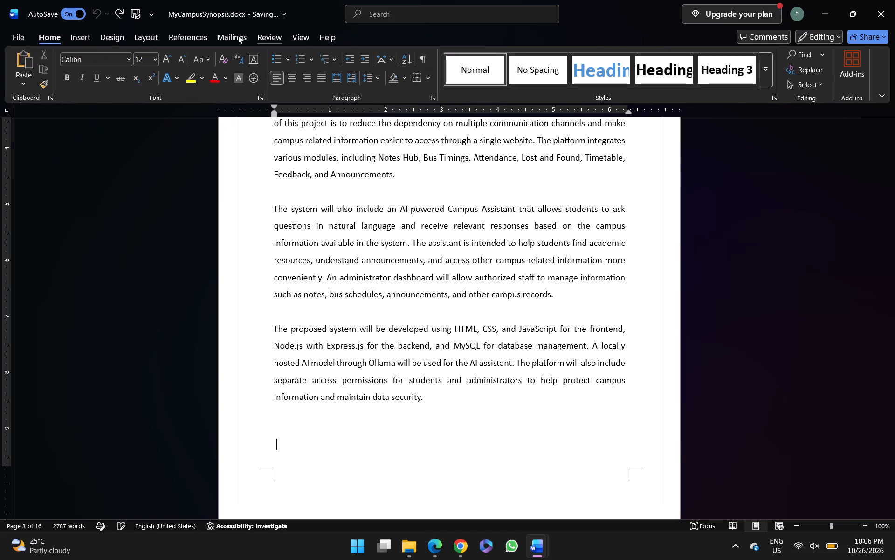
Set the page number format to start numbering at 3.
left_click_drag(117, 40, 80, 35)
left_click(80, 35)
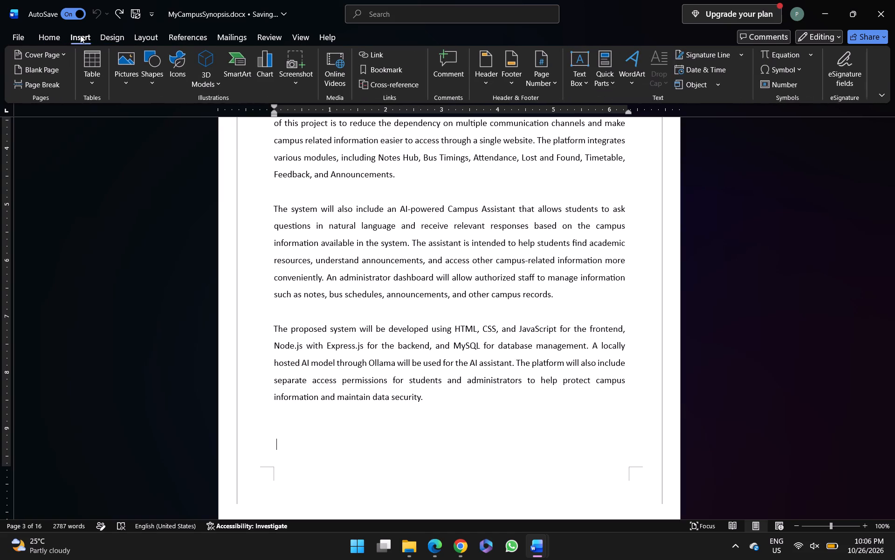
left_click(539, 79)
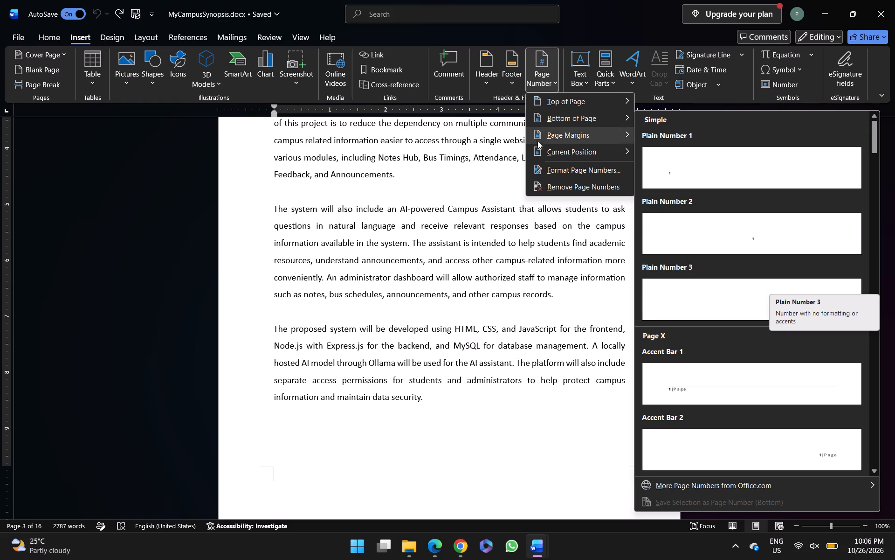
left_click(574, 175)
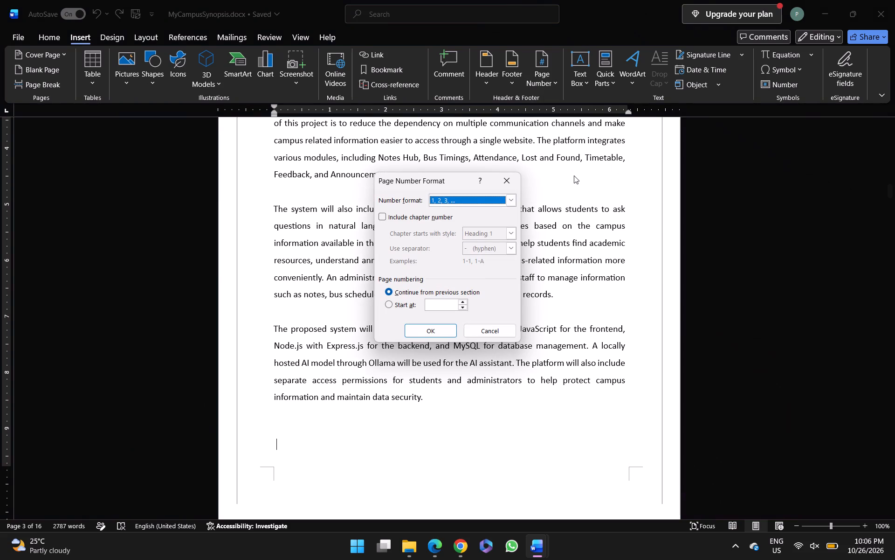
left_click(509, 199)
left_click(509, 199)
left_click(399, 304)
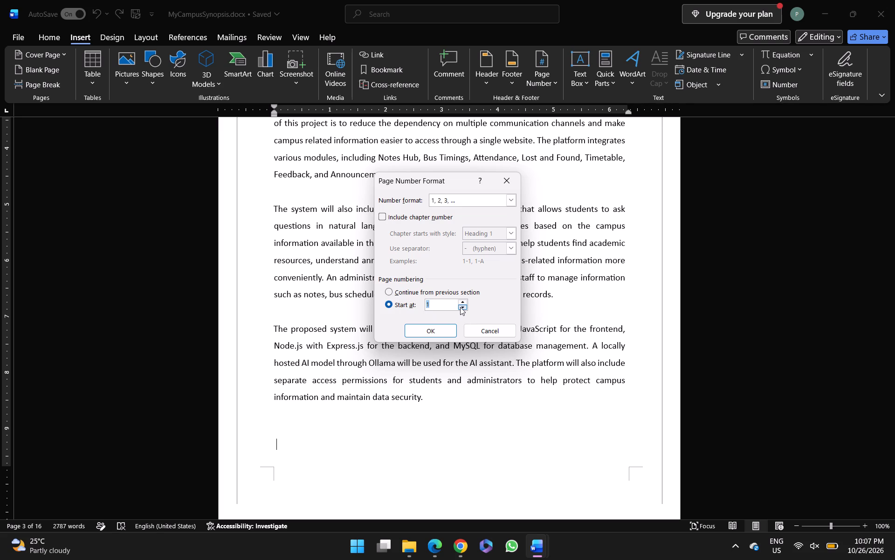
left_click(460, 307)
left_click(460, 307)
triple_click(464, 301)
left_click(437, 335)
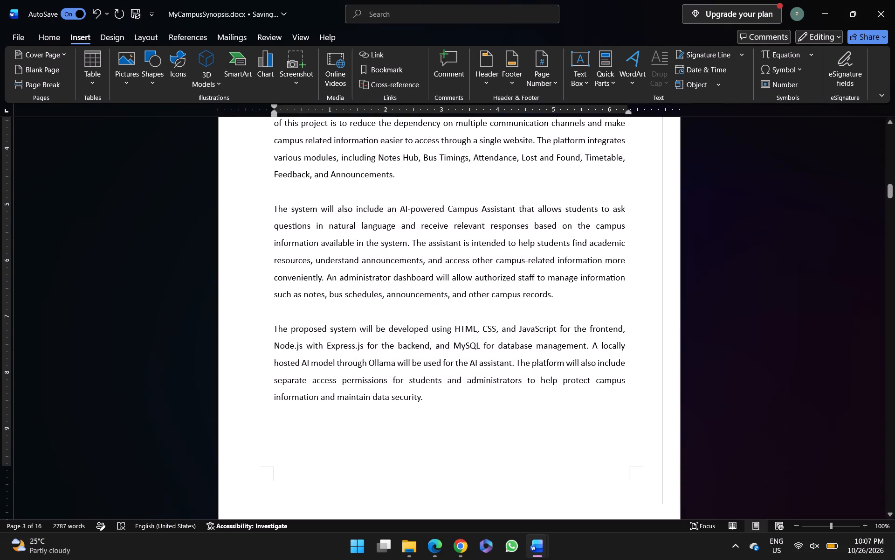
Insert Plain Number 2 page numbers at the bottom of the pages, check the earlier pages, and leave footer editing.
left_click(171, 41)
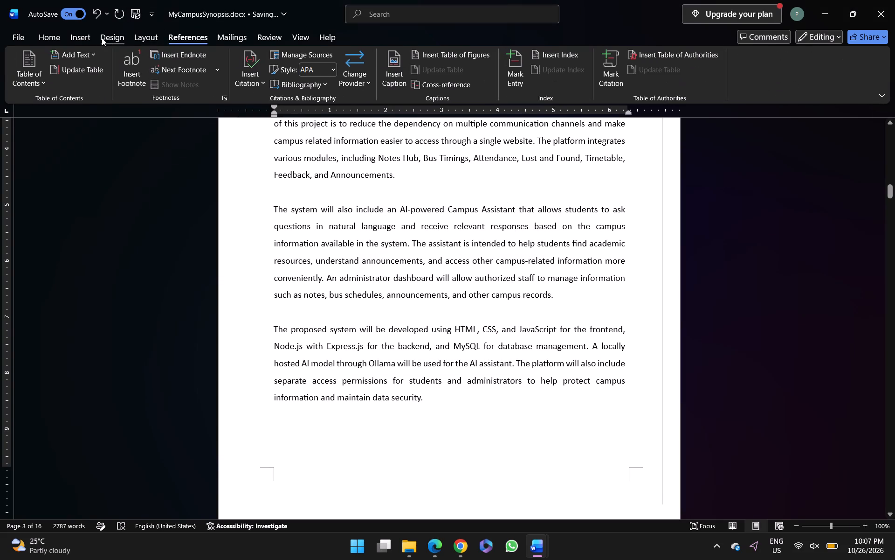
left_click(90, 36)
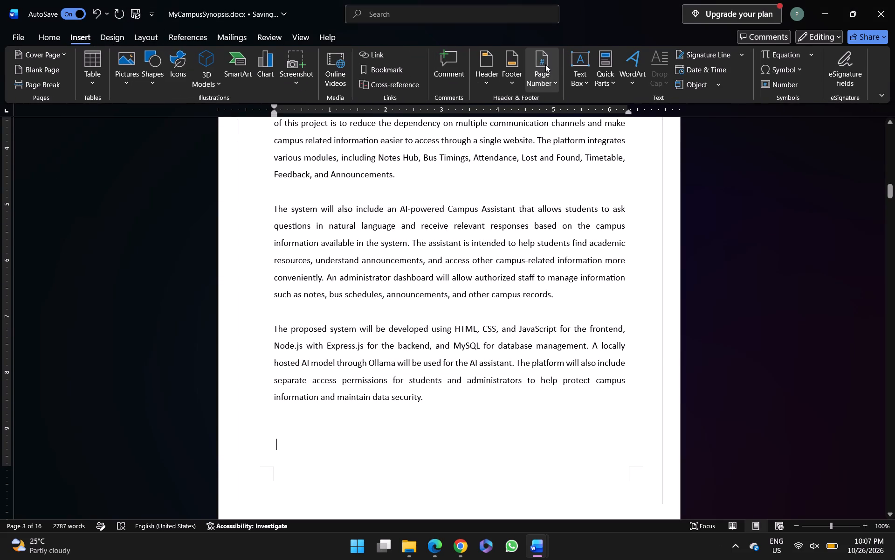
left_click(545, 64)
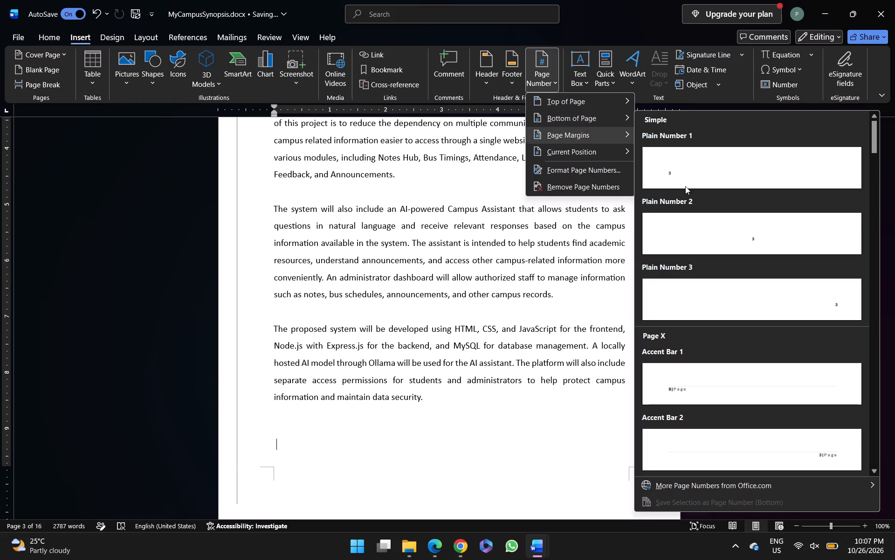
left_click(786, 240)
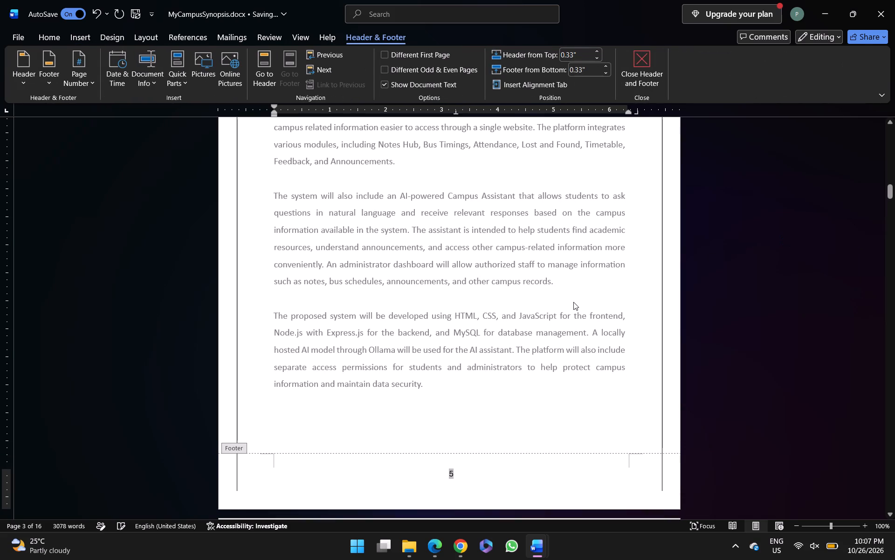
scroll(573, 302, "up", 11)
scroll(573, 302, "down", 1)
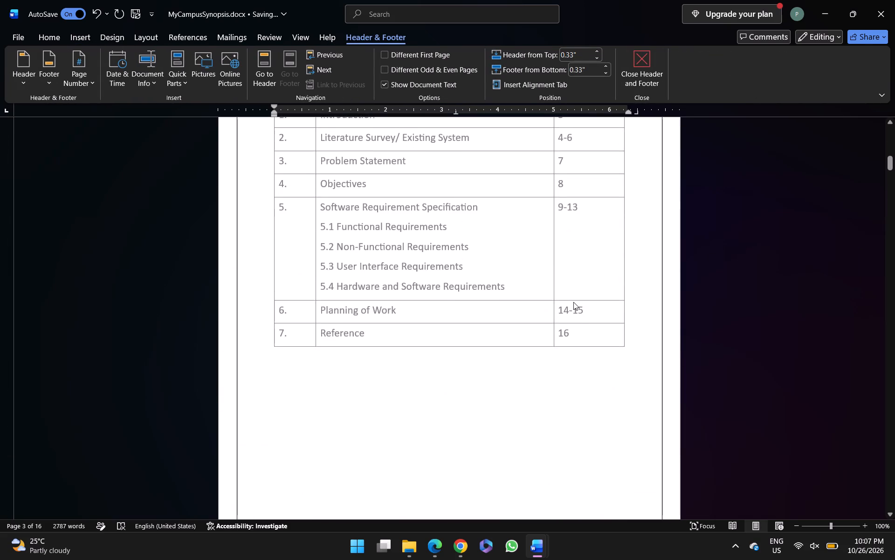
scroll(573, 302, "up", 2)
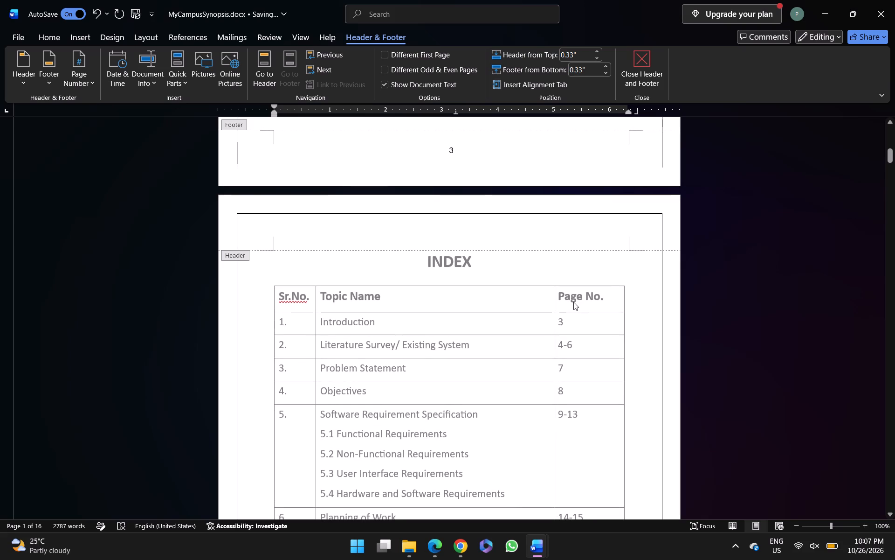
left_click(650, 86)
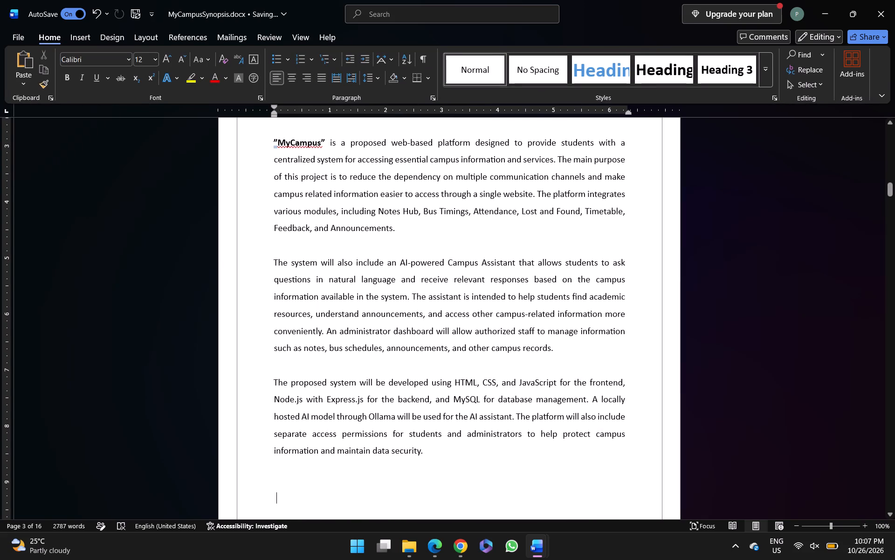
Undo the bottom page number insertion from the cover page's footer and leave footer editing.
scroll(371, 267, "down", 7, "ctrl")
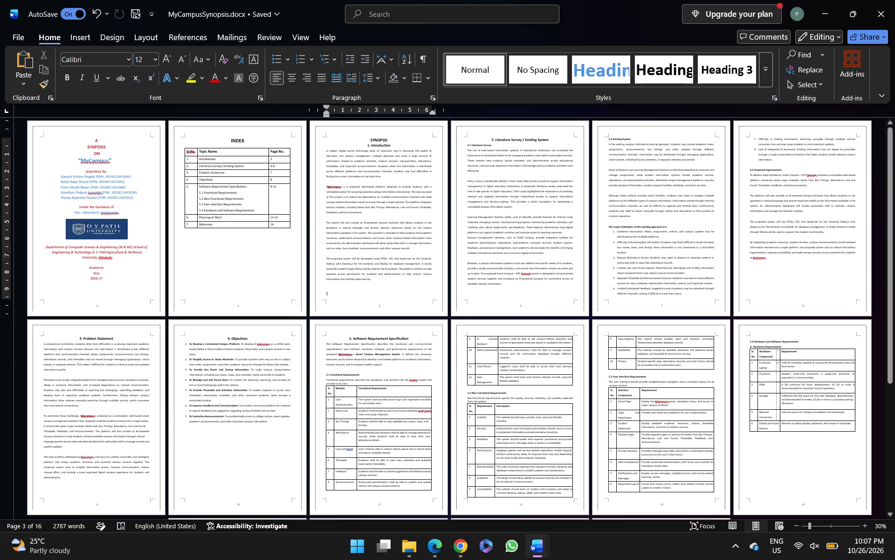
left_click(82, 296)
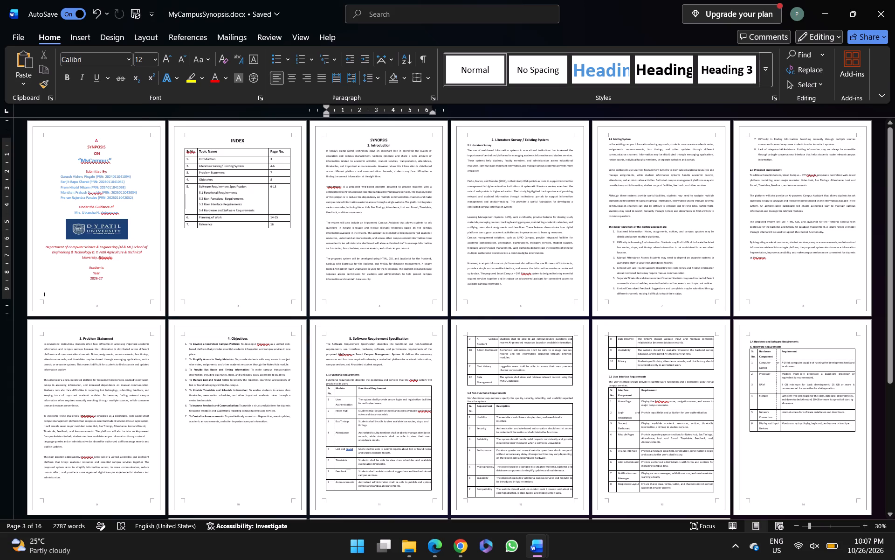
double_click(98, 309)
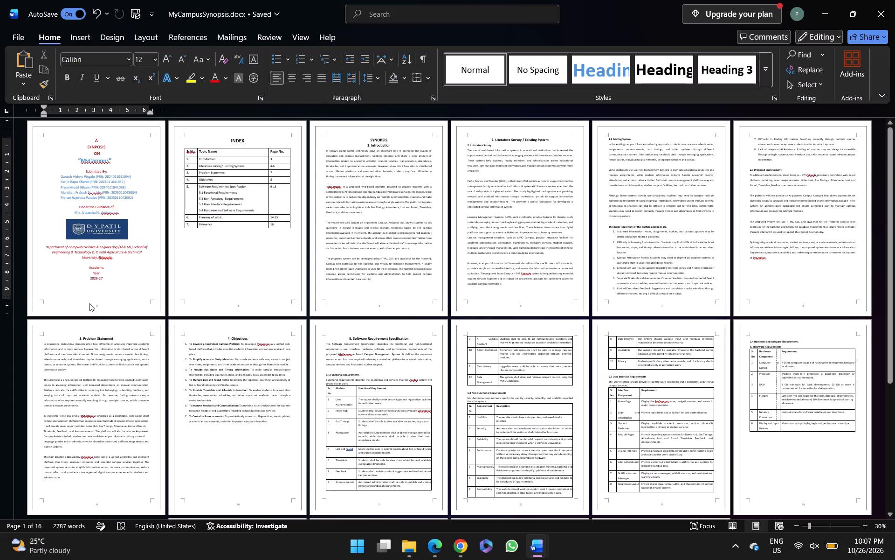
key("ctrl+z")
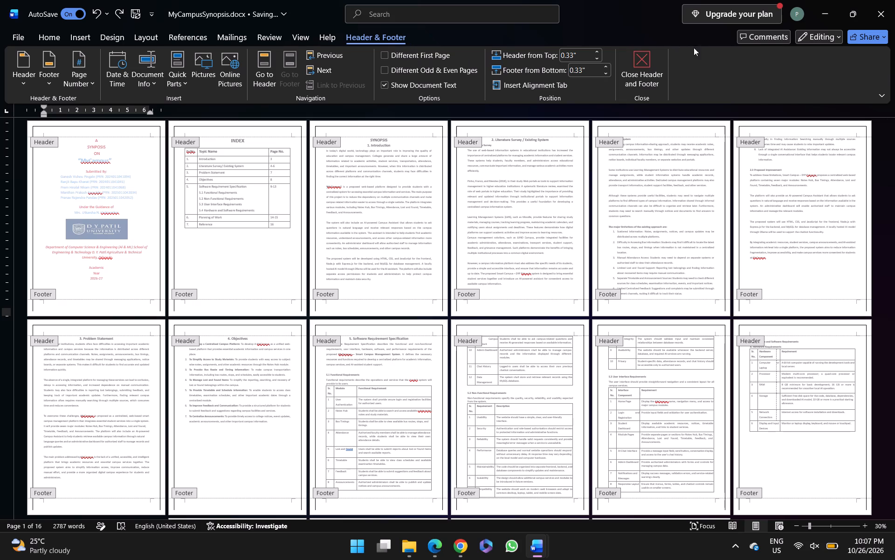
left_click(663, 53)
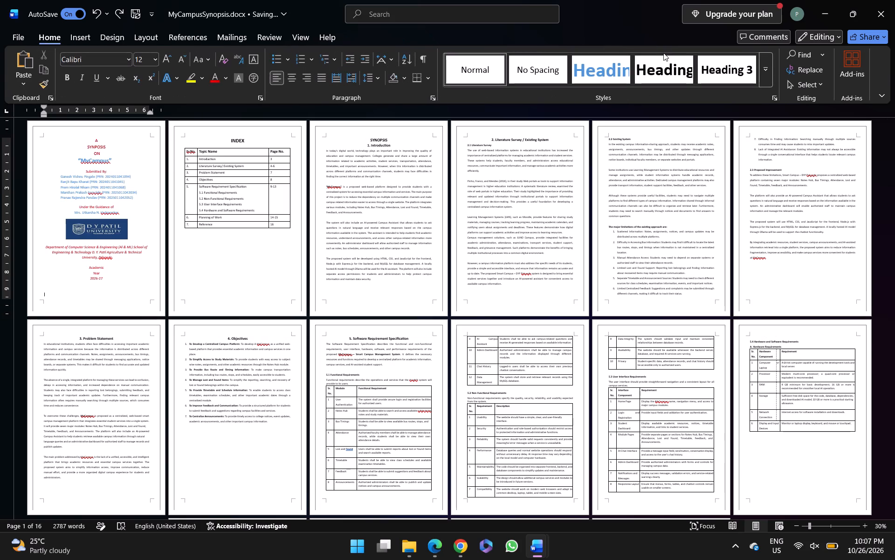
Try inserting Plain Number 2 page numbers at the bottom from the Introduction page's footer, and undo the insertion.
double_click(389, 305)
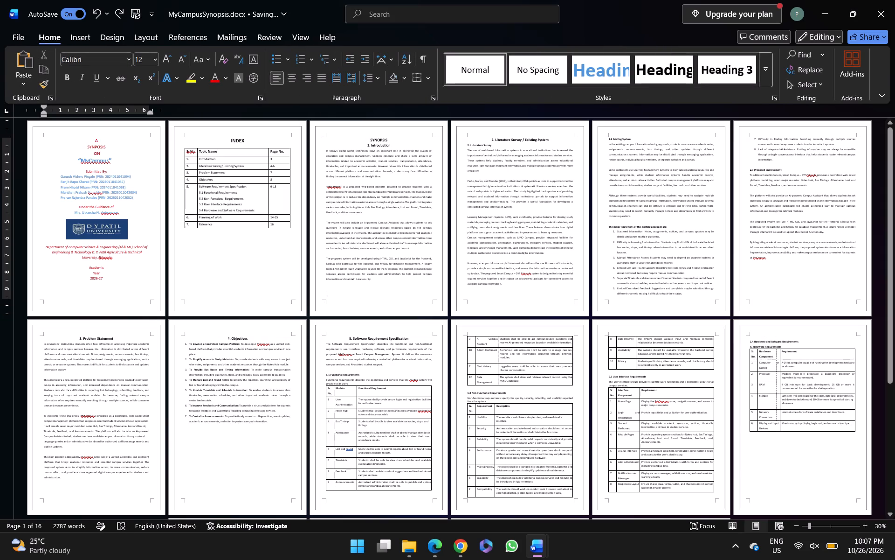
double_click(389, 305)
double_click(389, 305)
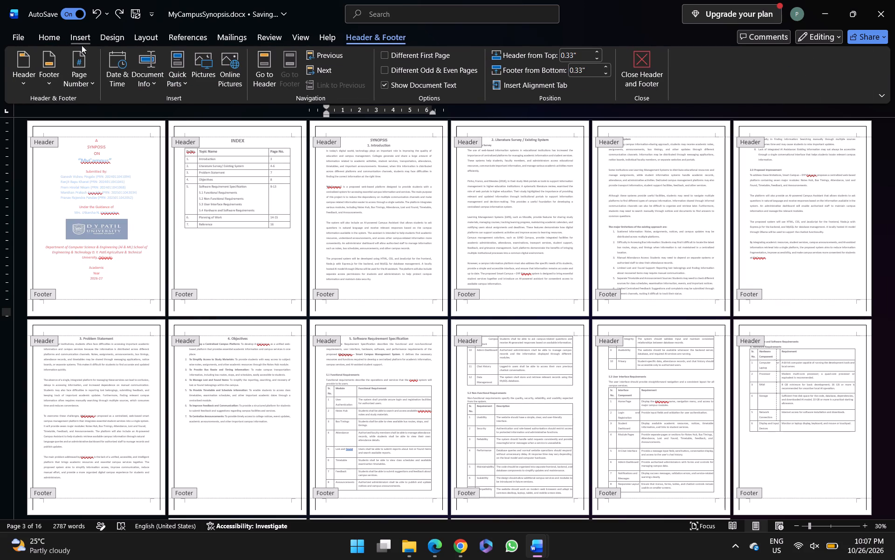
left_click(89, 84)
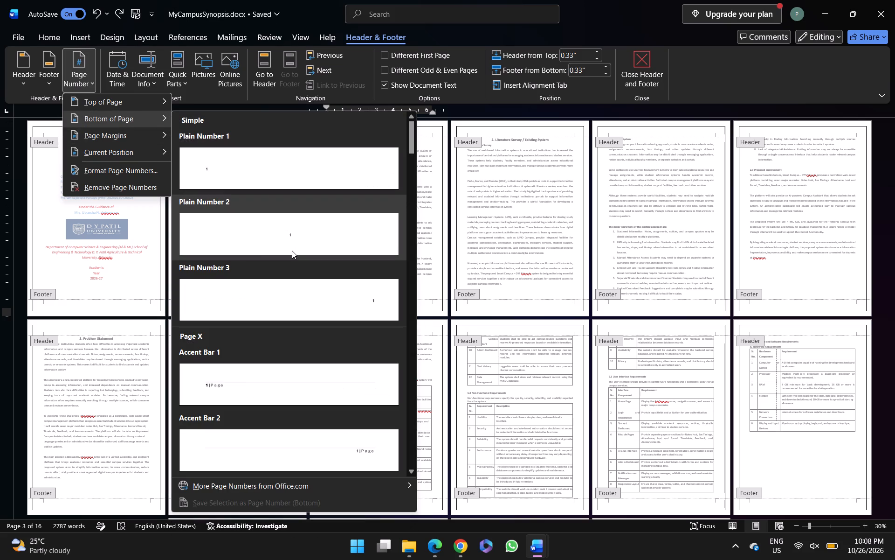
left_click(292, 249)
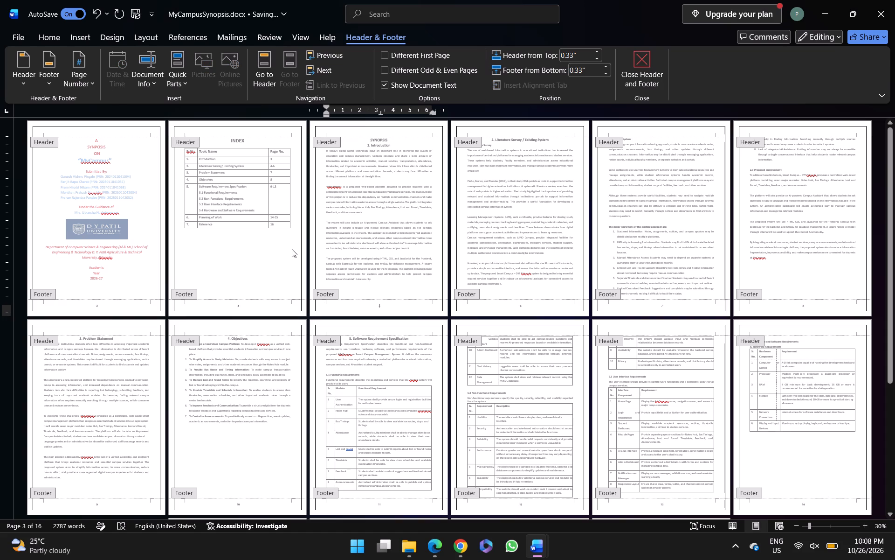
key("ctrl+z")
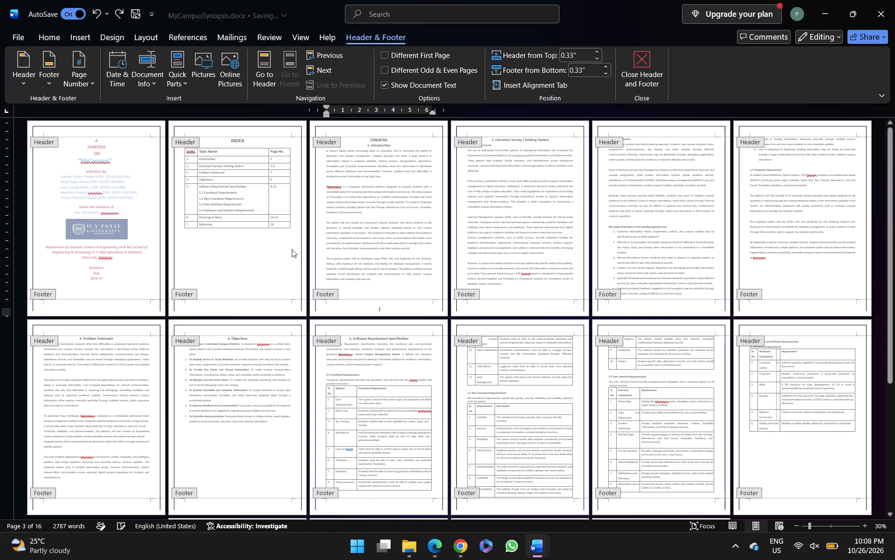
Set the page number format to continue numbering from the previous section.
left_click(80, 76)
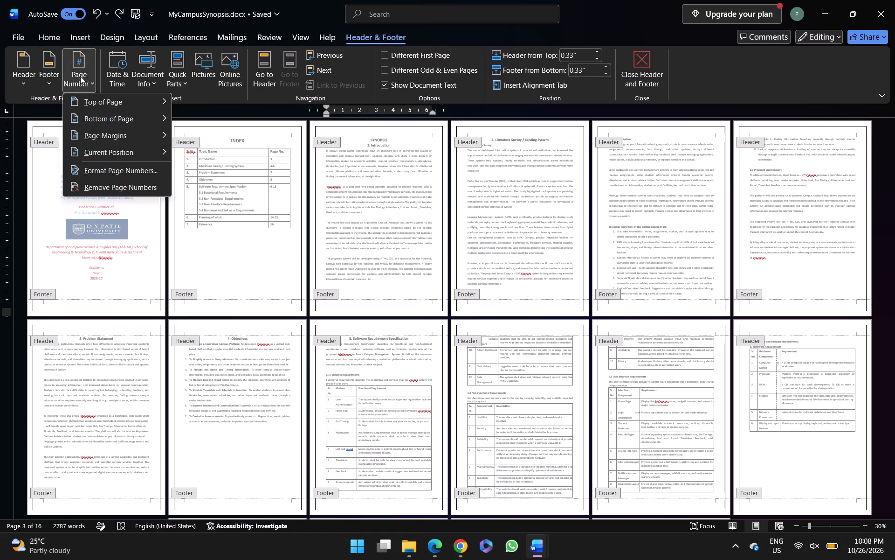
left_click(138, 168)
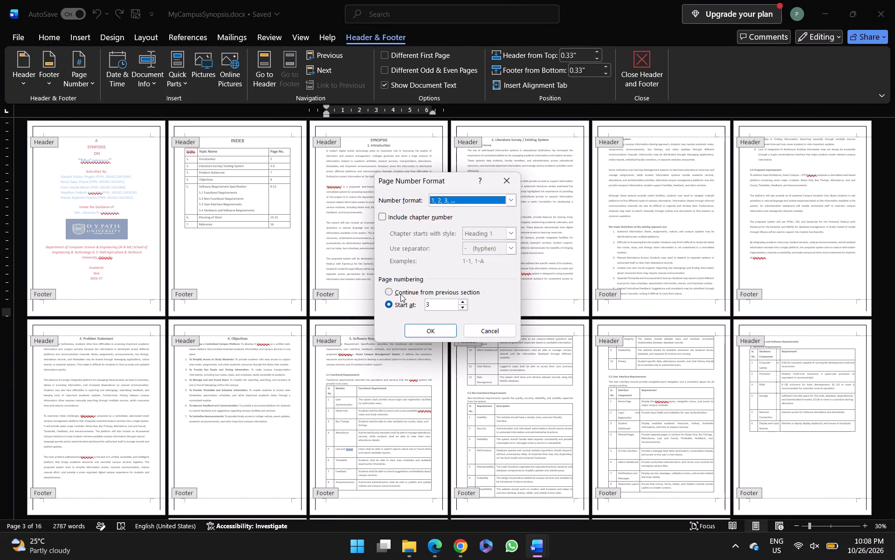
left_click(400, 294)
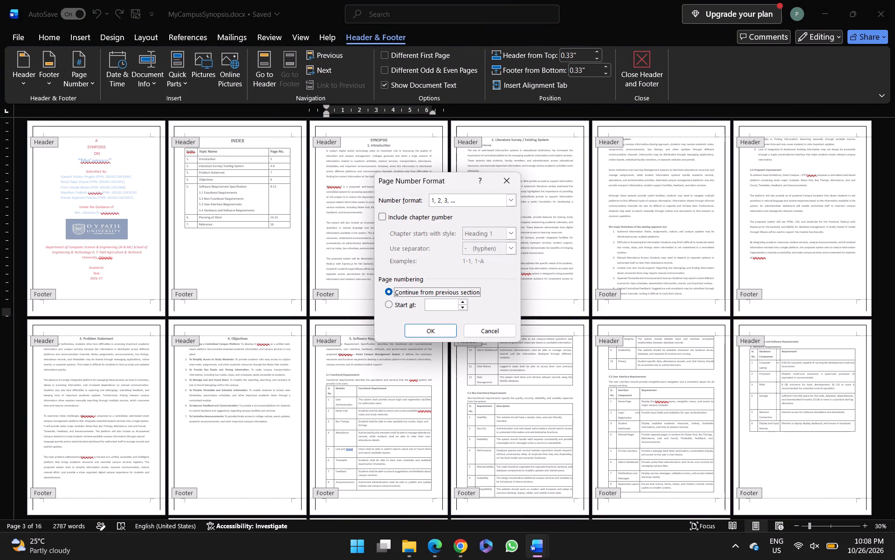
left_click(436, 332)
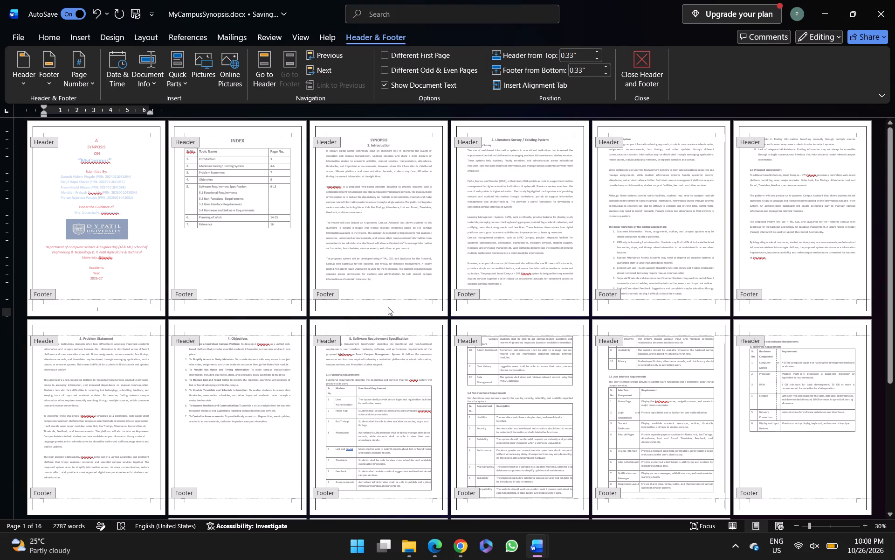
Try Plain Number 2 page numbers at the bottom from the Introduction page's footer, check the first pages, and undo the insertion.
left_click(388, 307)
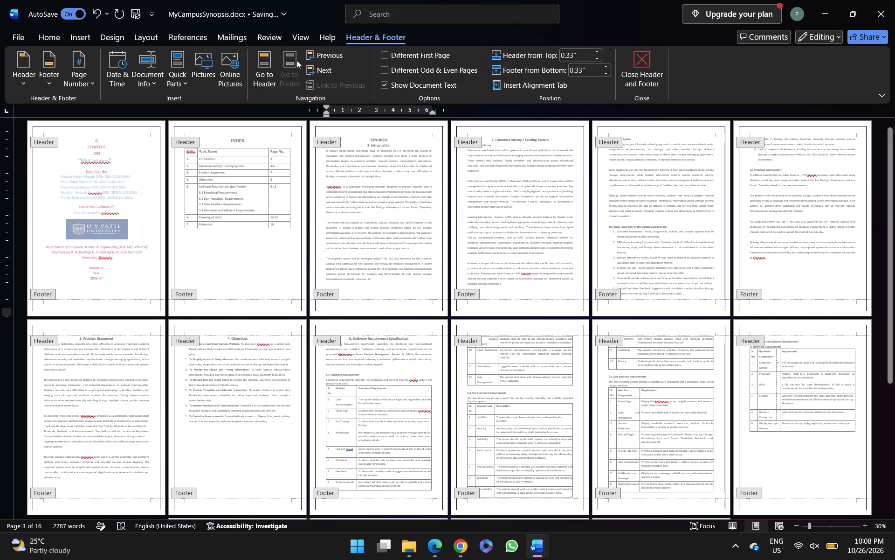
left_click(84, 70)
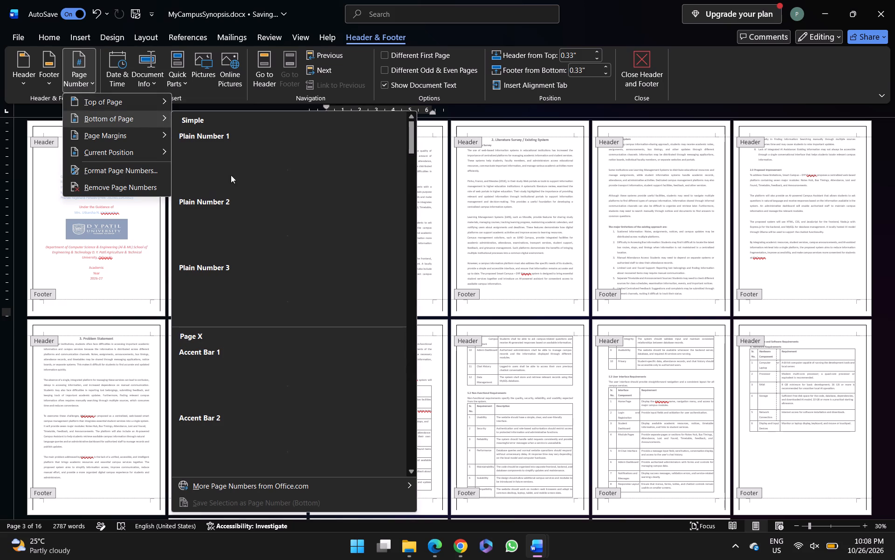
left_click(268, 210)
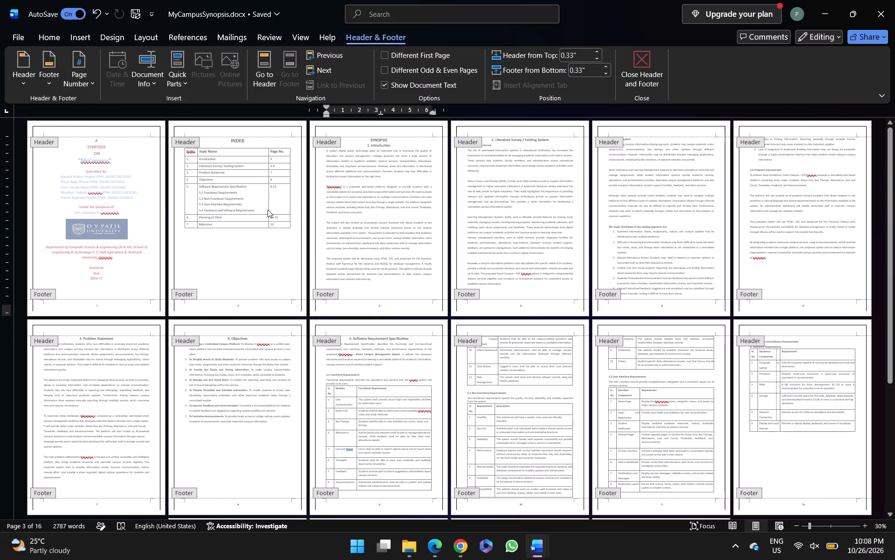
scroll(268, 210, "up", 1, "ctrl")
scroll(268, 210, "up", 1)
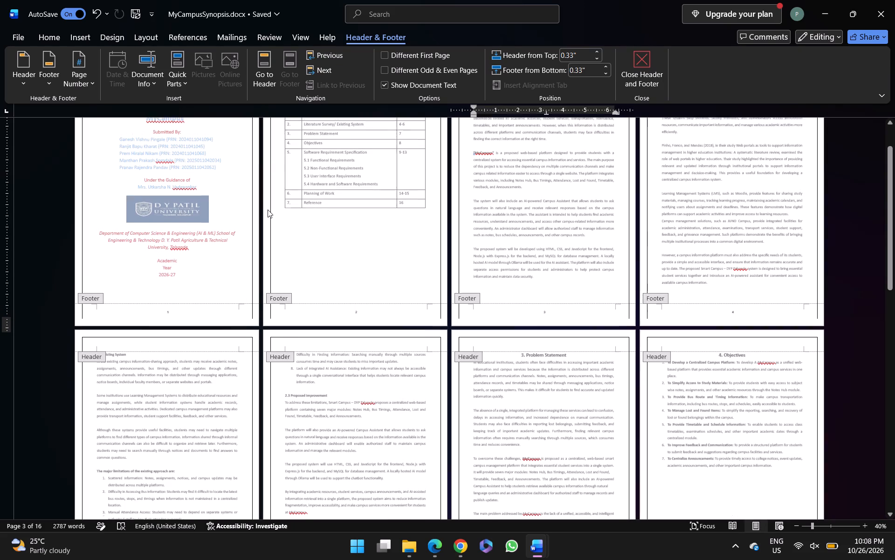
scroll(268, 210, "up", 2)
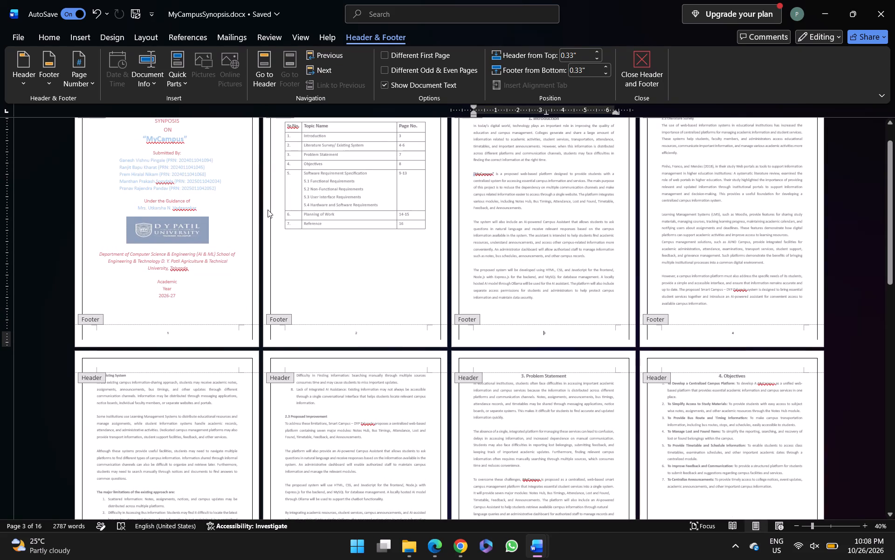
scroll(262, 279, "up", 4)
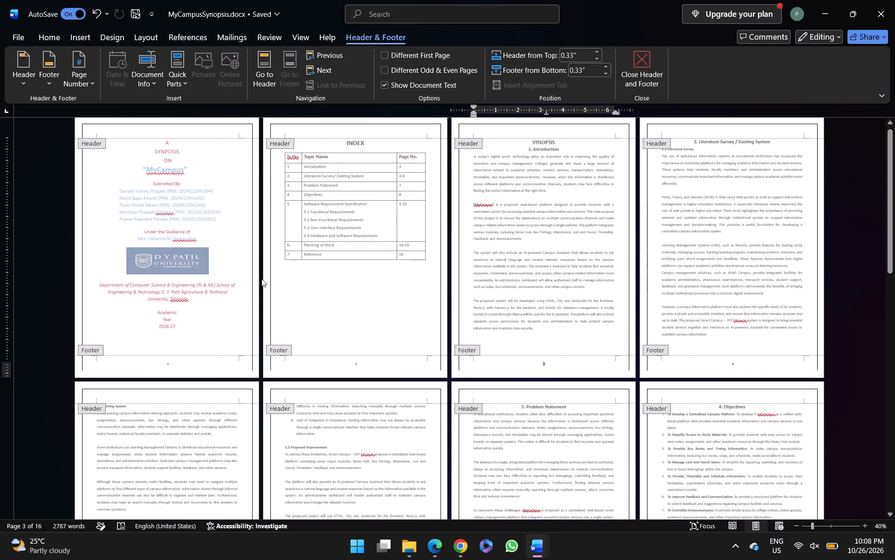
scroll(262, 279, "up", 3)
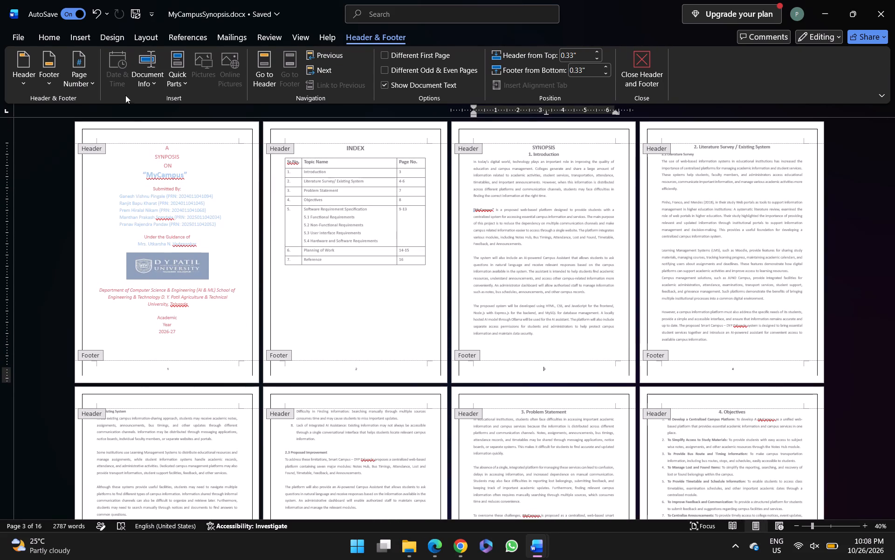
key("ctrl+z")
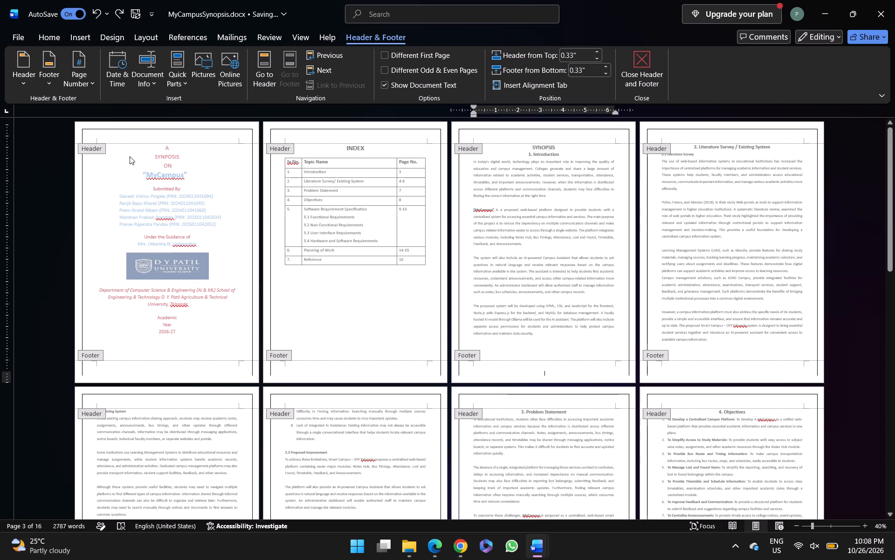
Examine the margin, paper, layout and document grid settings in Page Setup, and close it.
left_click(142, 39)
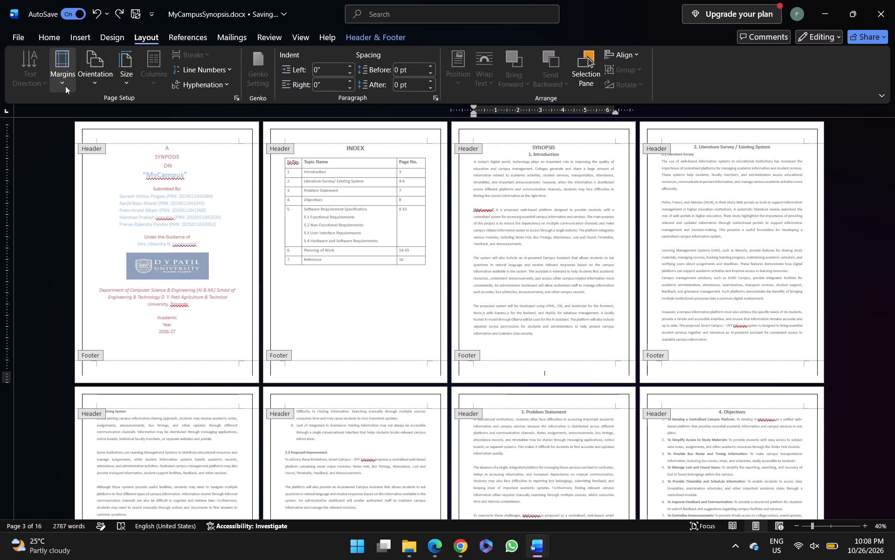
left_click(65, 86)
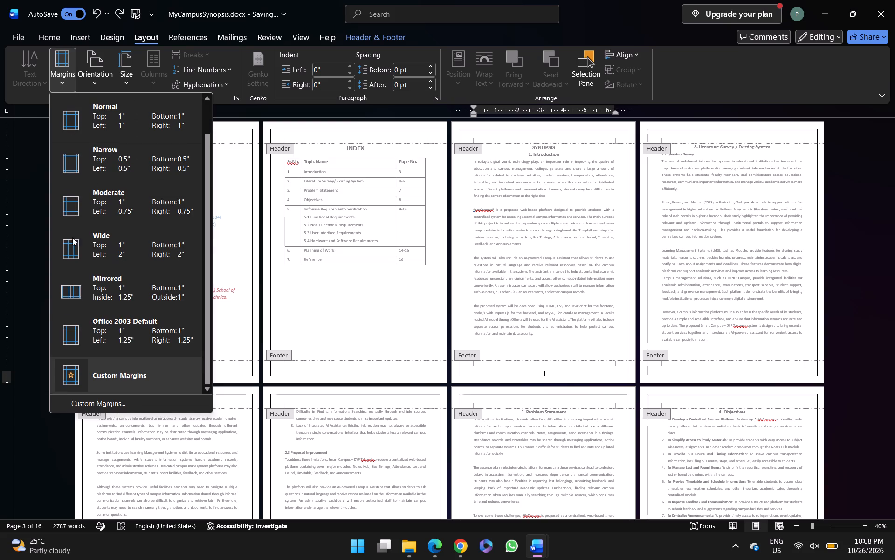
left_click(96, 404)
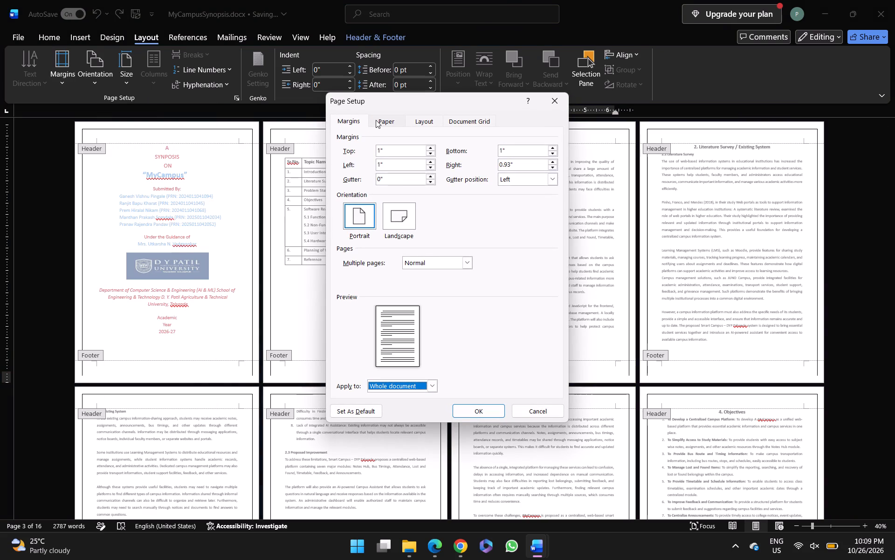
left_click(376, 120)
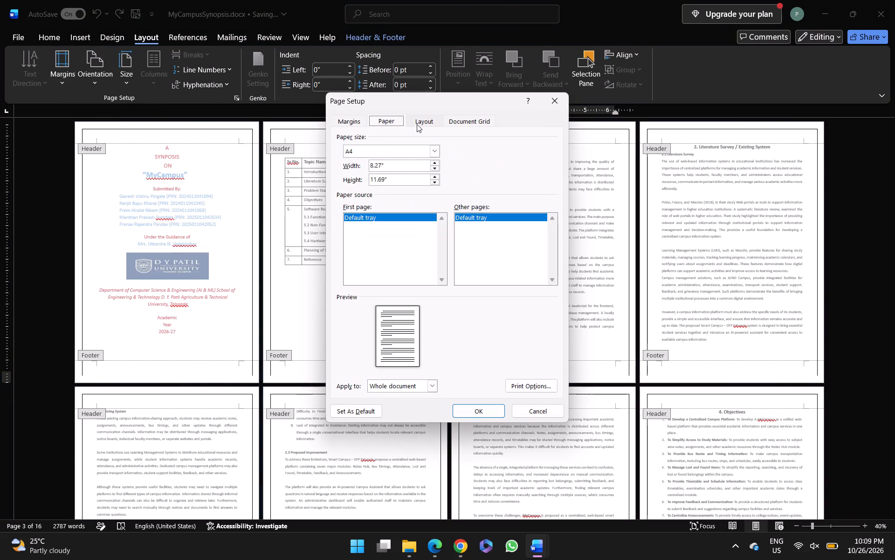
left_click(418, 124)
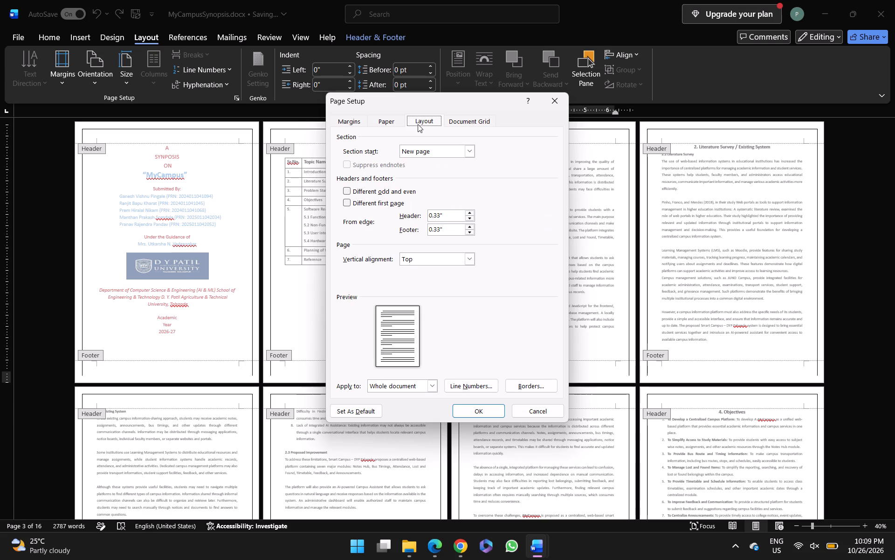
scroll(397, 269, "down", 3)
left_click(473, 124)
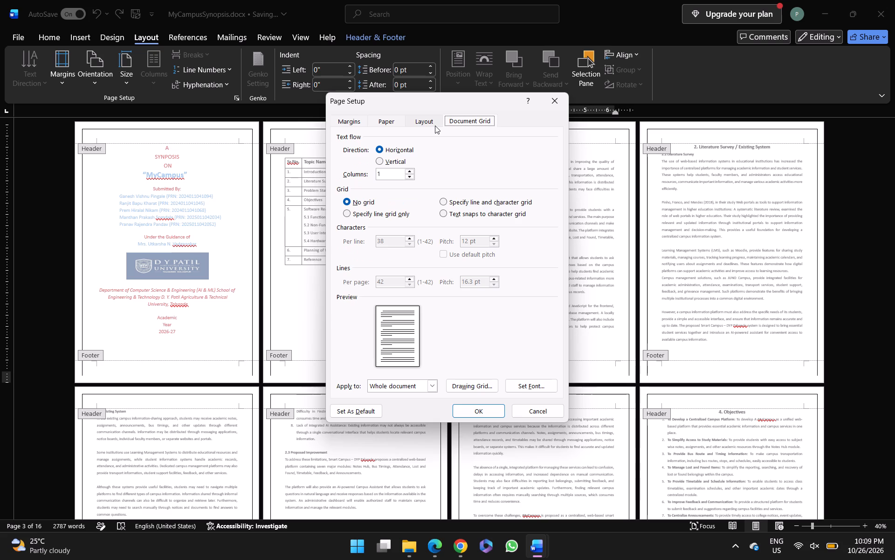
left_click(435, 126)
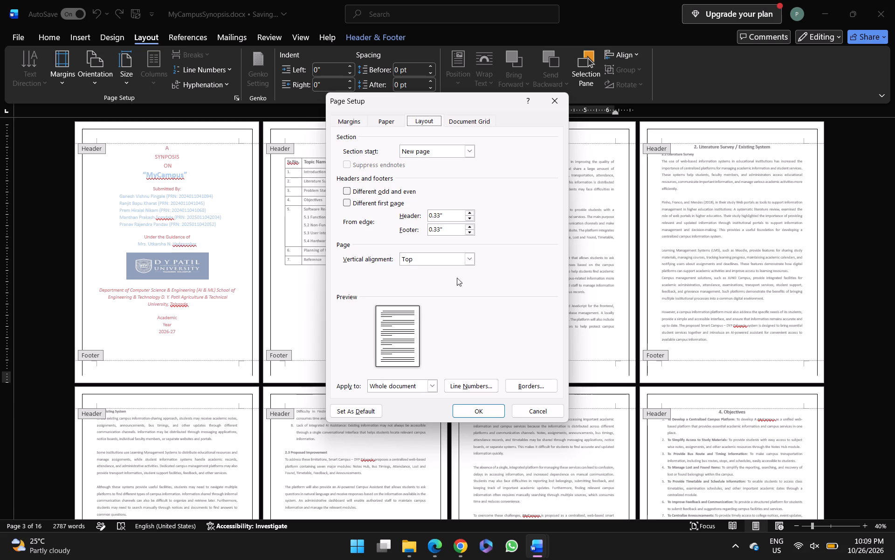
left_click(558, 99)
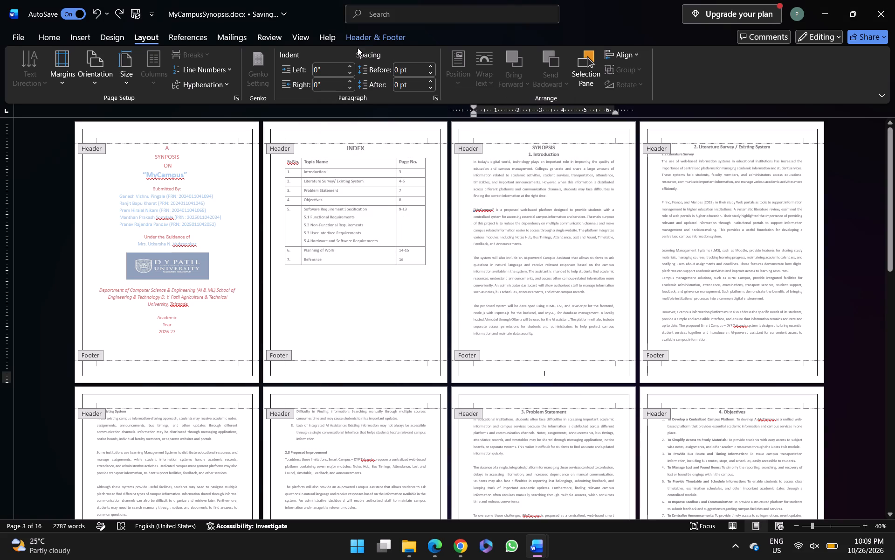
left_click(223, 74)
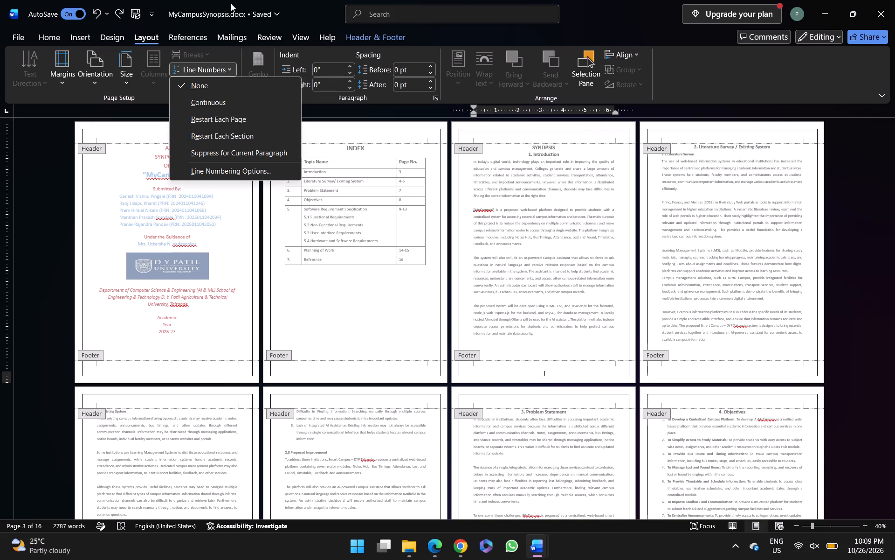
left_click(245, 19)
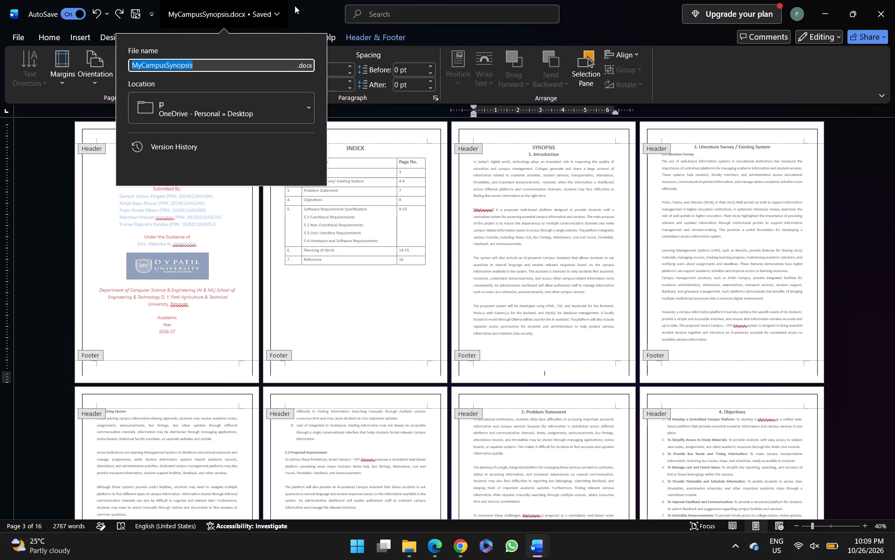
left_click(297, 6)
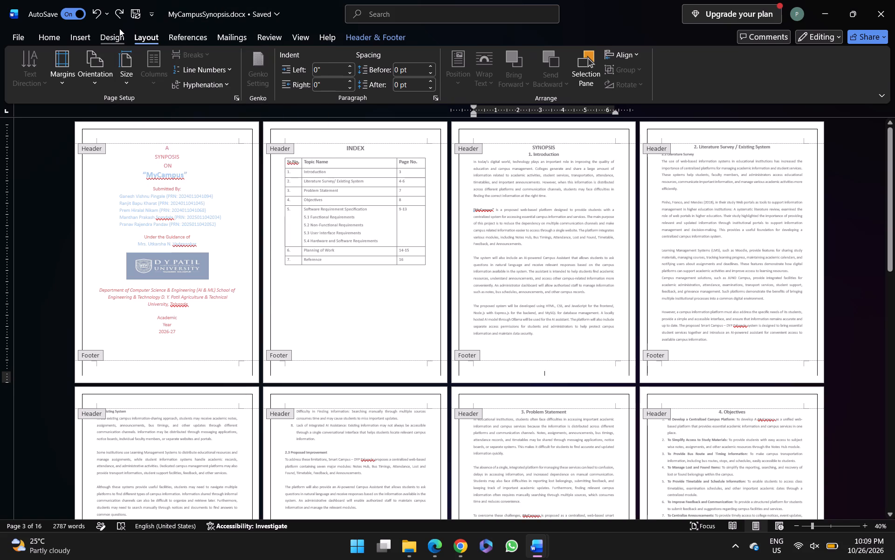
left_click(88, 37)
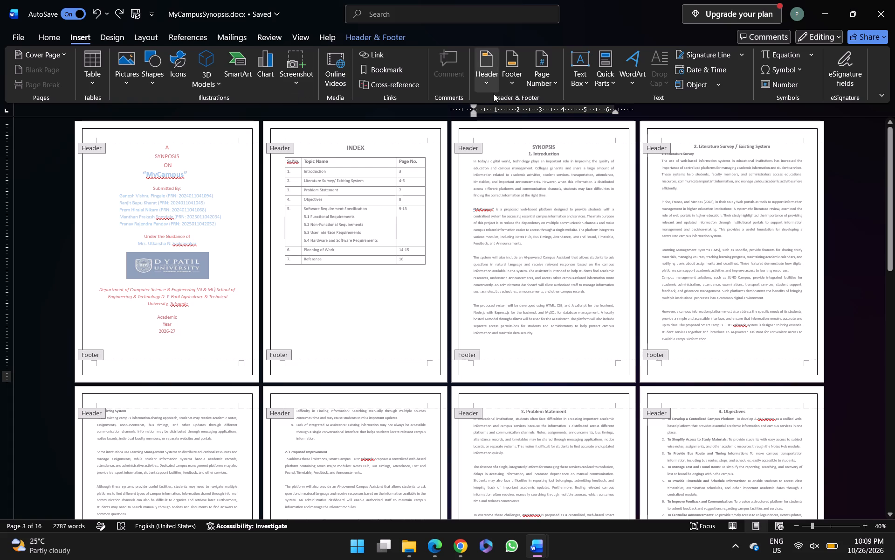
Remove the page numbers from the document while editing the Introduction page's footer.
left_click(554, 77)
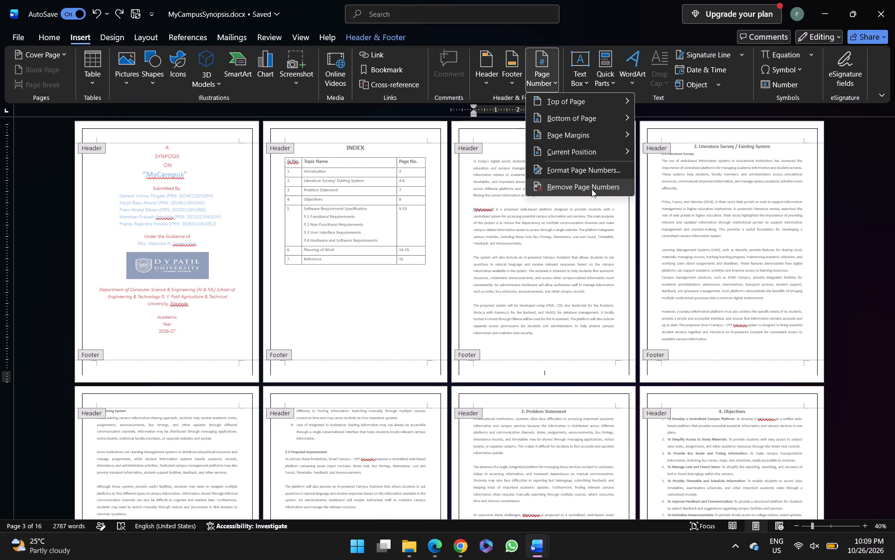
left_click(592, 189)
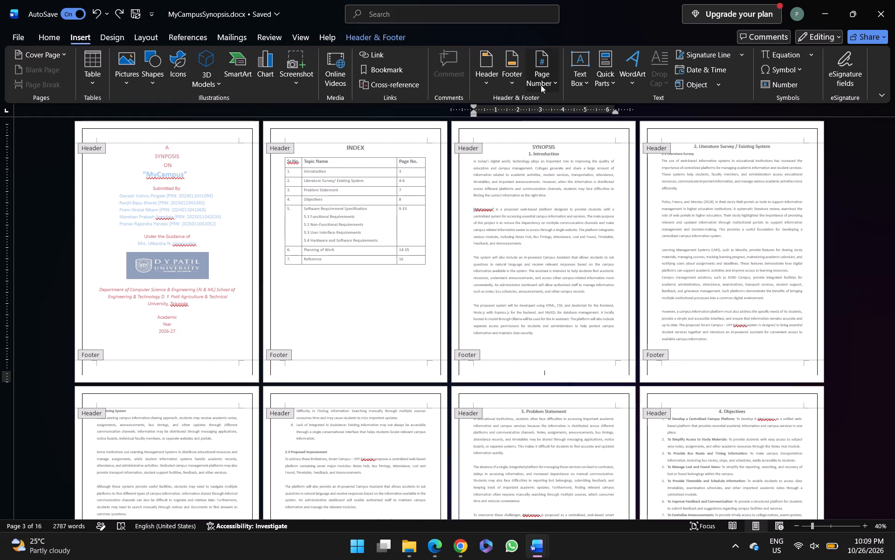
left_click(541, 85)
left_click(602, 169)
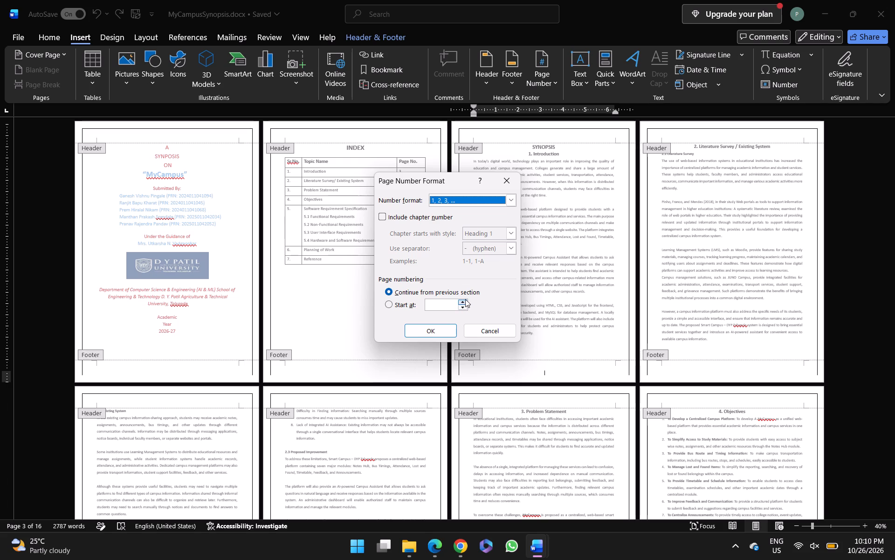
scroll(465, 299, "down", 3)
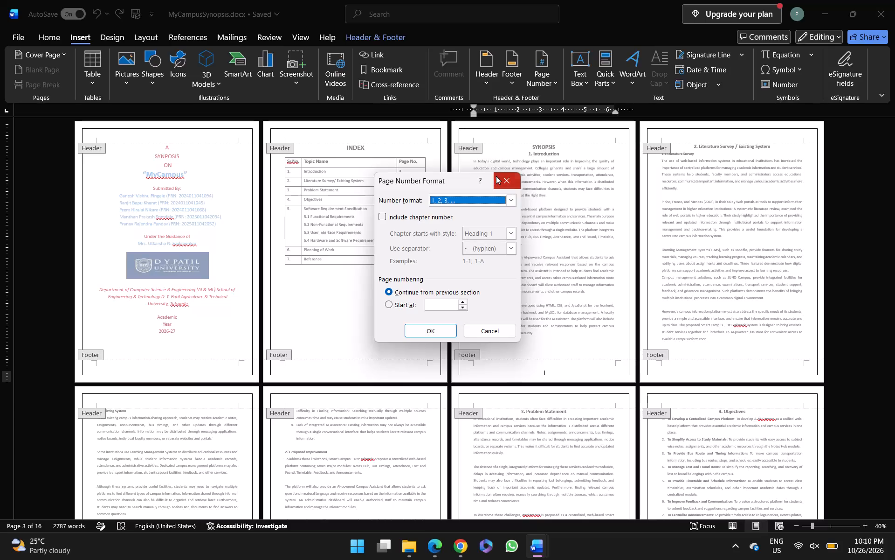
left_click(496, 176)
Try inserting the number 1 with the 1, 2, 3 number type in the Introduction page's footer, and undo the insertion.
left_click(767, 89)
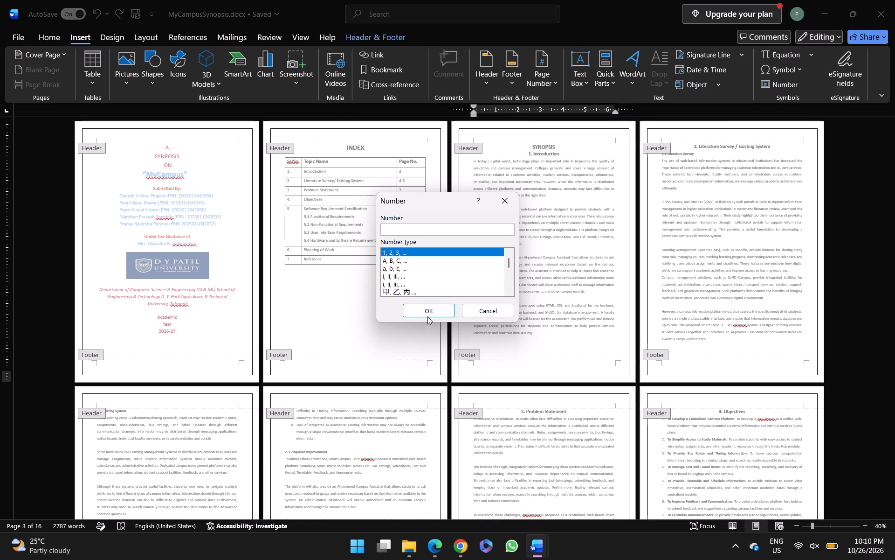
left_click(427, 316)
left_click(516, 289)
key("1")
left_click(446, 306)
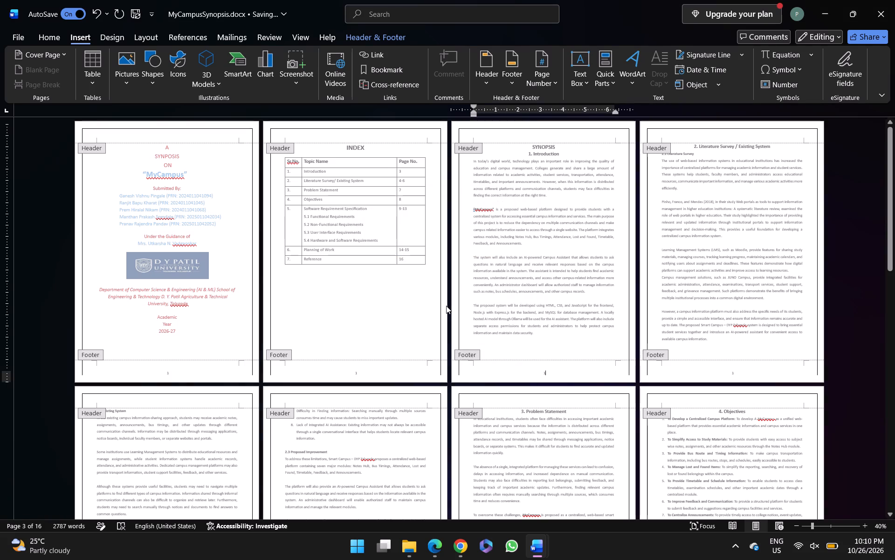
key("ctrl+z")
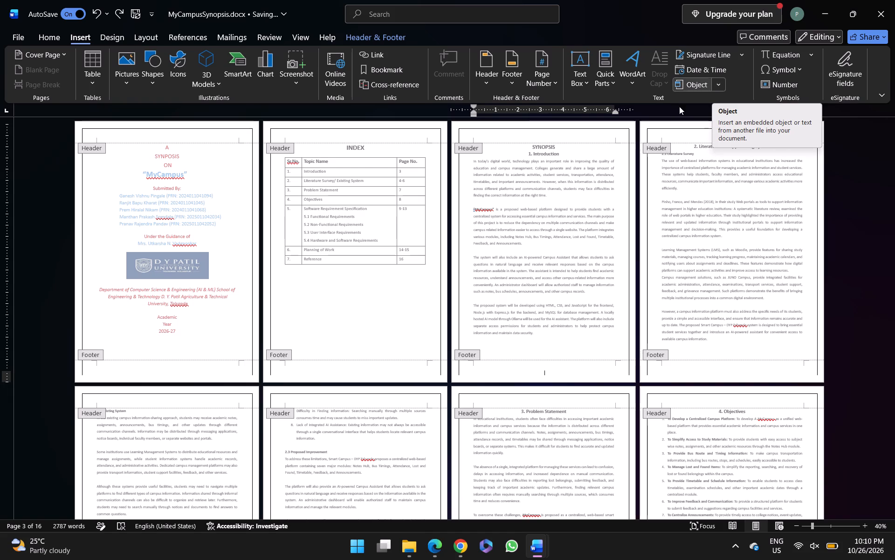
Close header and footer editing and return to the document body.
left_click(401, 38)
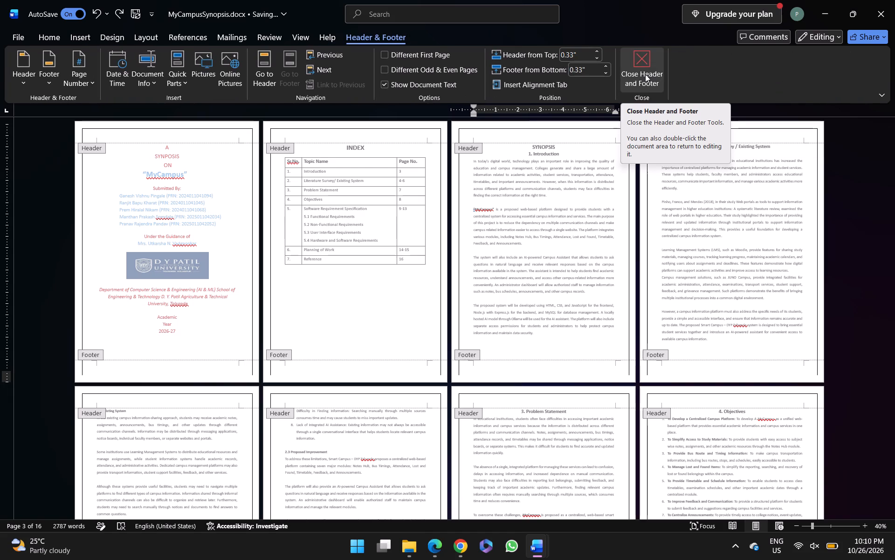
left_click(645, 74)
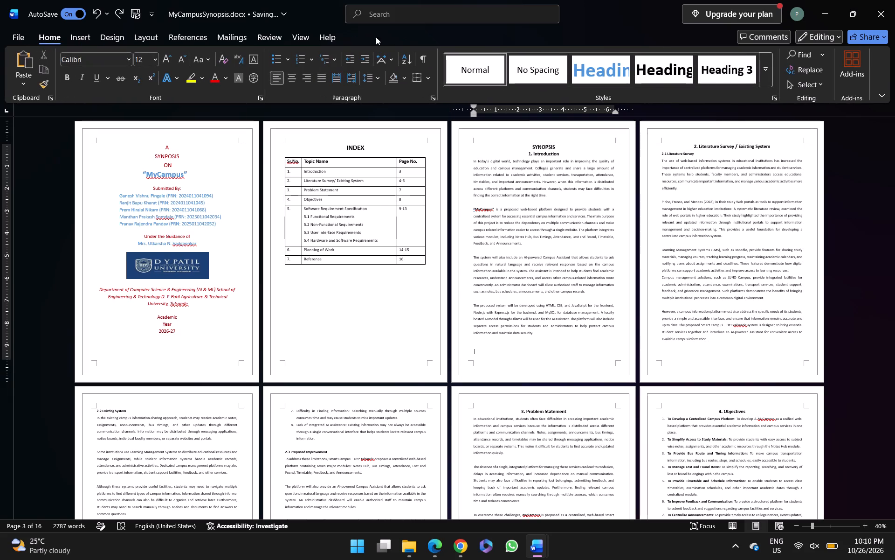
Examine the available bottom-of-page number designs, including the online ones, and leave the gallery without choosing one.
left_click(299, 37)
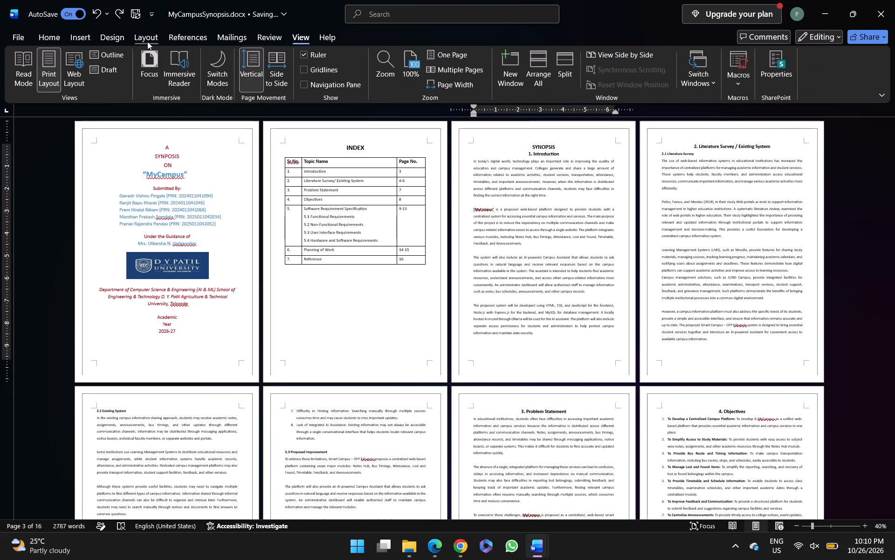
left_click(78, 41)
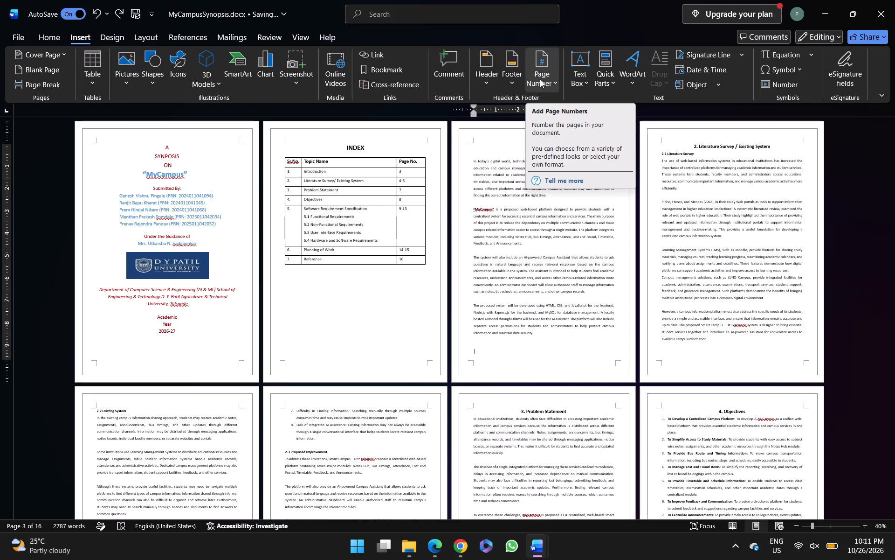
left_click(540, 79)
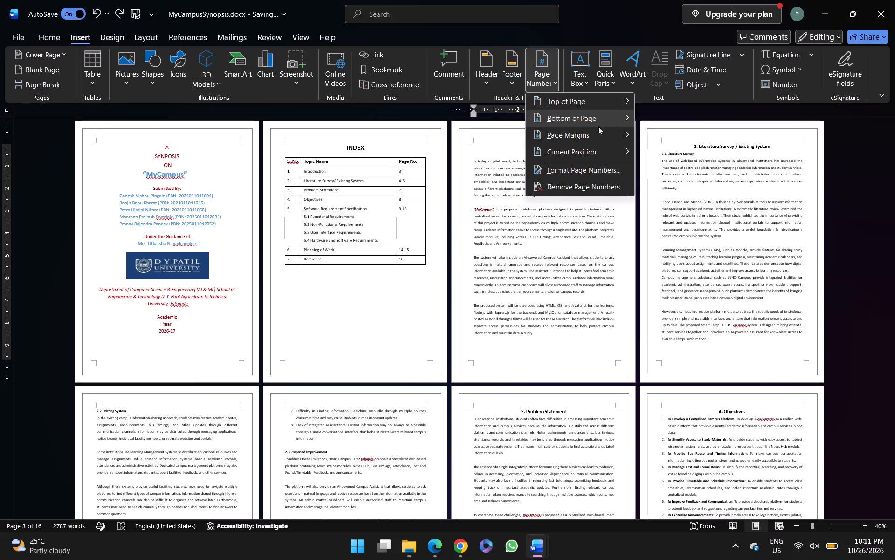
scroll(626, 121, "up", 1)
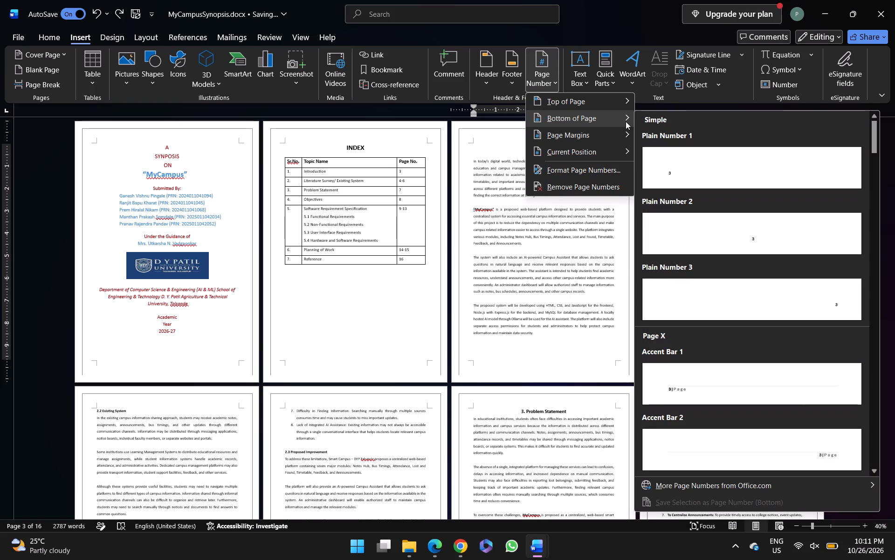
scroll(626, 121, "up", 4)
left_click(768, 485)
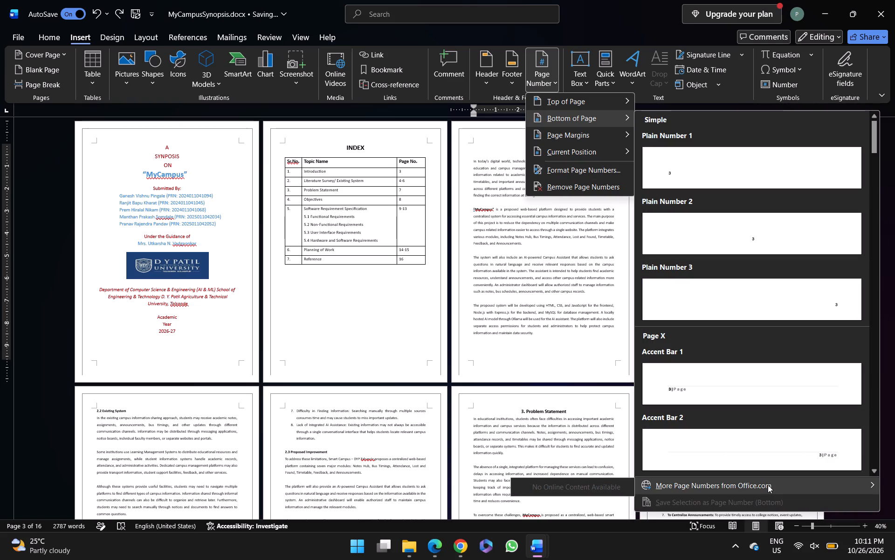
scroll(768, 485, "down", 1)
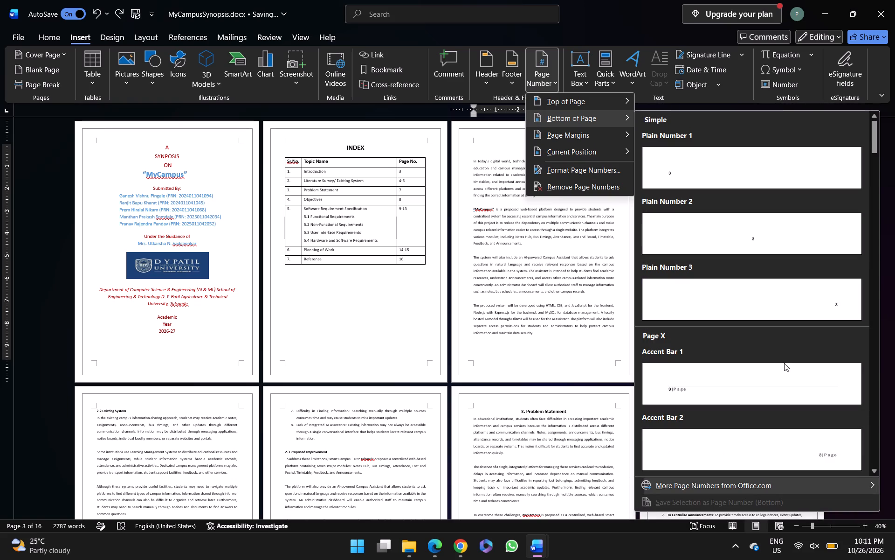
scroll(784, 363, "down", 4)
scroll(784, 363, "down", 20)
scroll(784, 363, "down", 1)
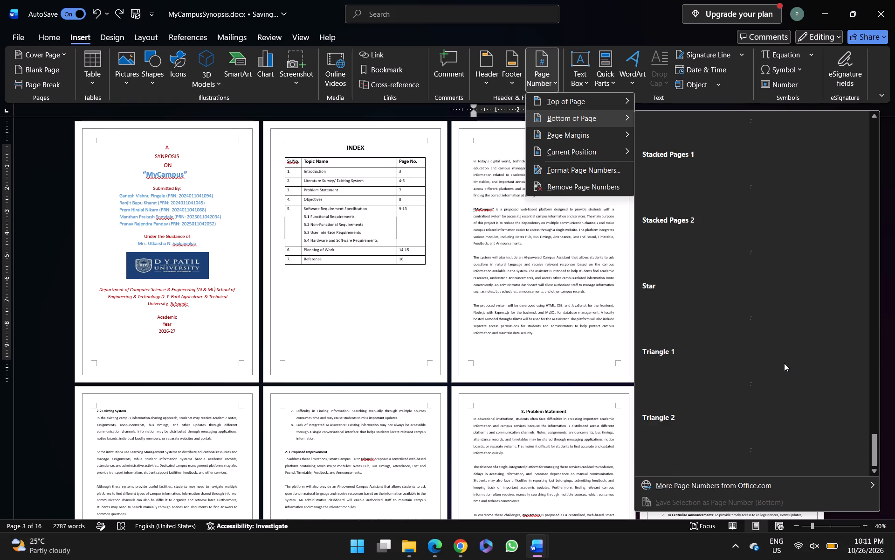
scroll(784, 363, "down", 20)
scroll(784, 363, "down", 6)
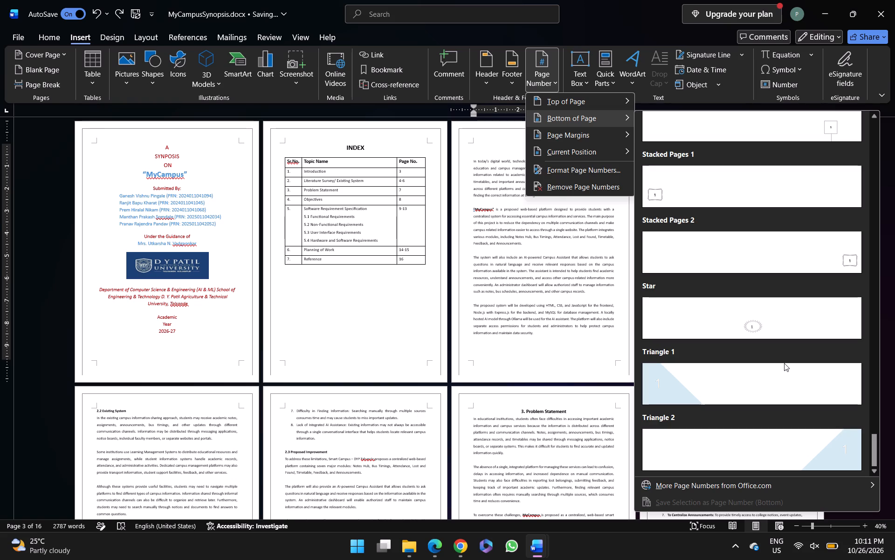
scroll(784, 363, "up", 1)
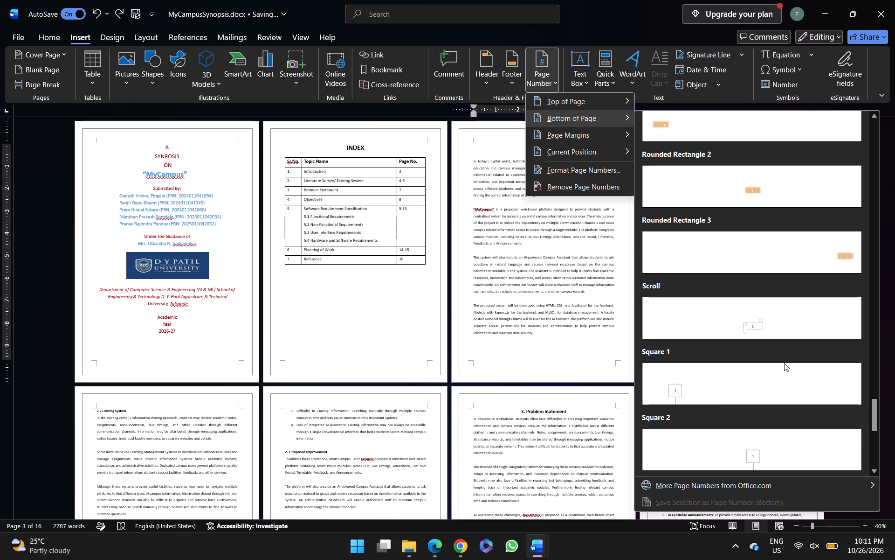
scroll(784, 363, "up", 2)
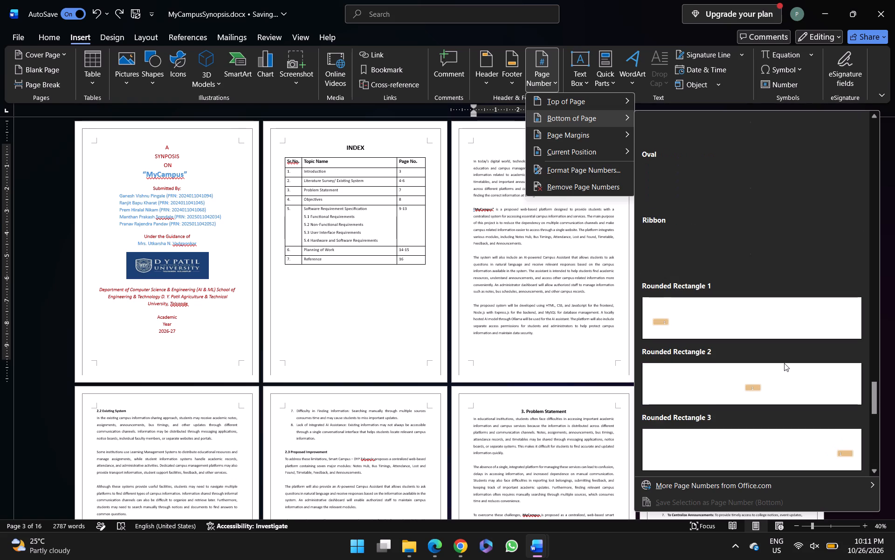
scroll(784, 363, "up", 2)
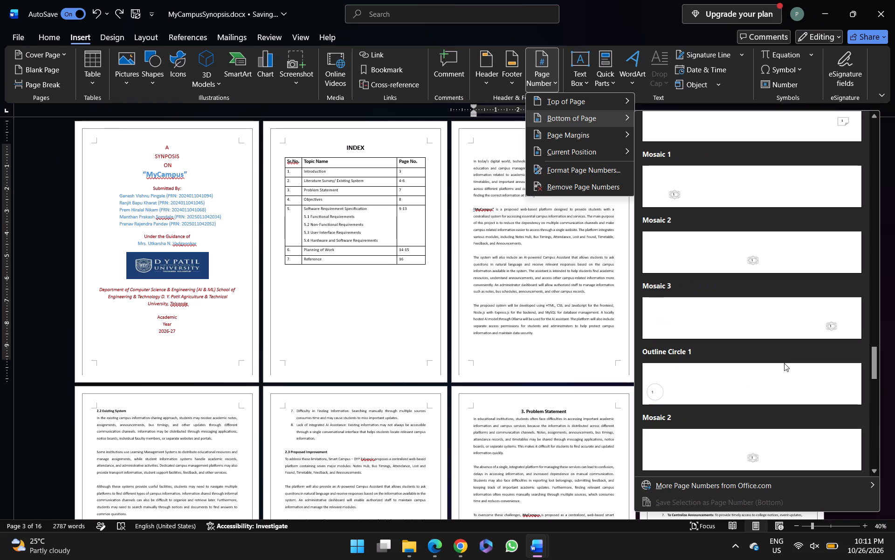
scroll(784, 363, "up", 13)
key("Escape")
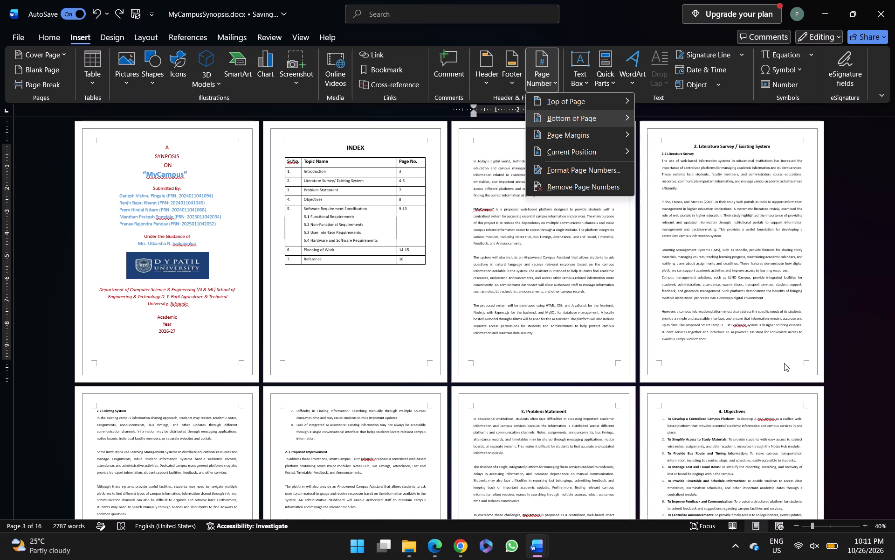
key("Escape")
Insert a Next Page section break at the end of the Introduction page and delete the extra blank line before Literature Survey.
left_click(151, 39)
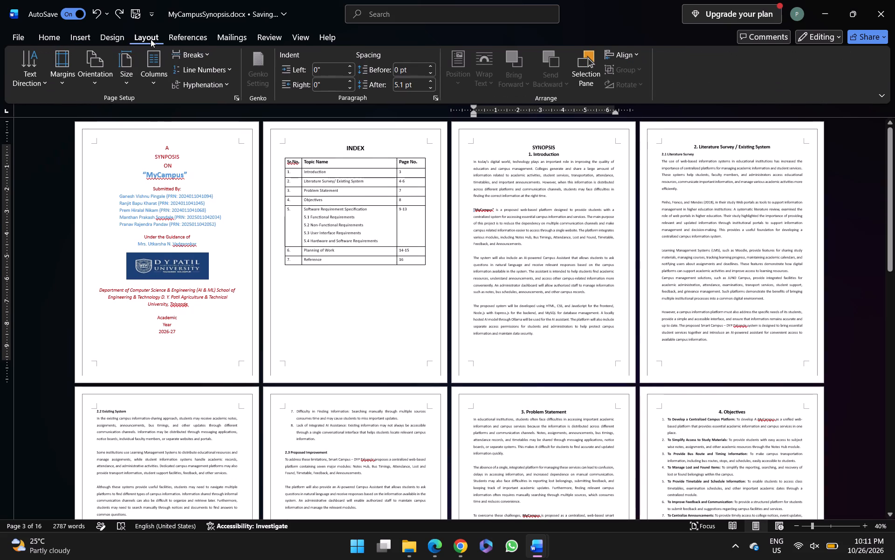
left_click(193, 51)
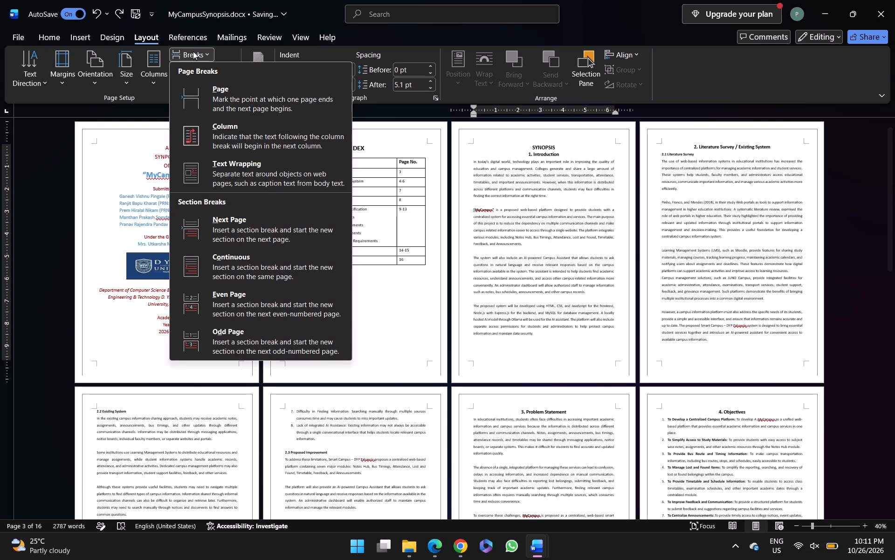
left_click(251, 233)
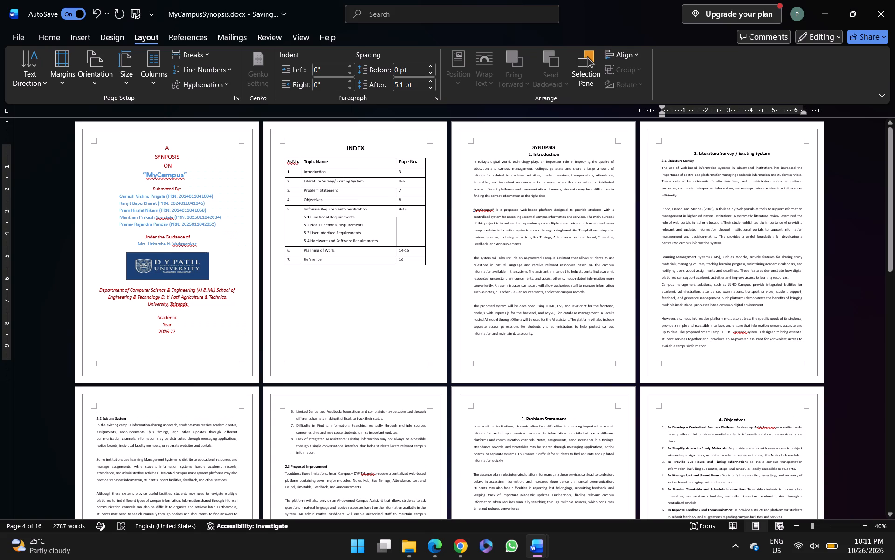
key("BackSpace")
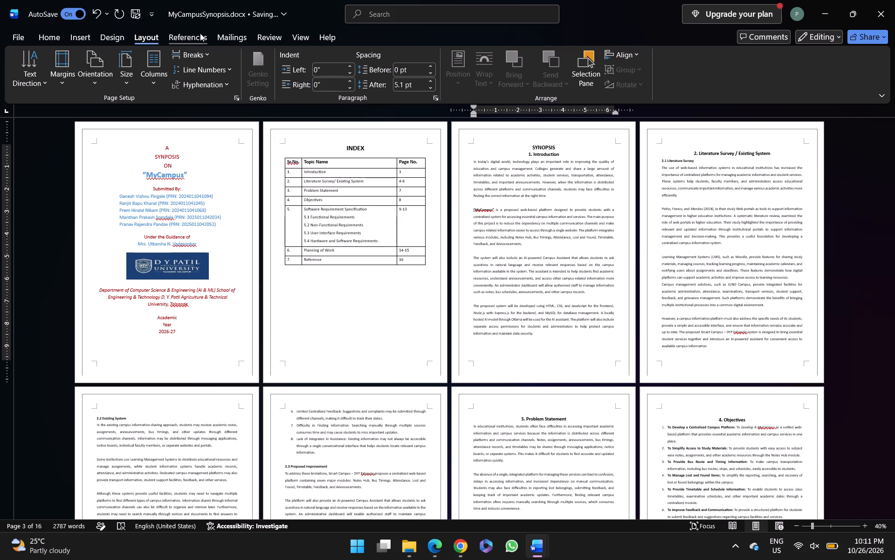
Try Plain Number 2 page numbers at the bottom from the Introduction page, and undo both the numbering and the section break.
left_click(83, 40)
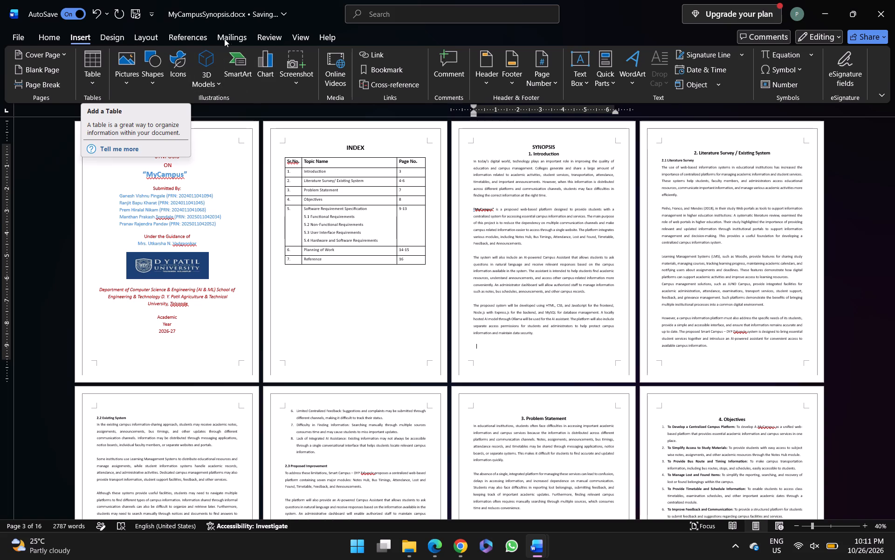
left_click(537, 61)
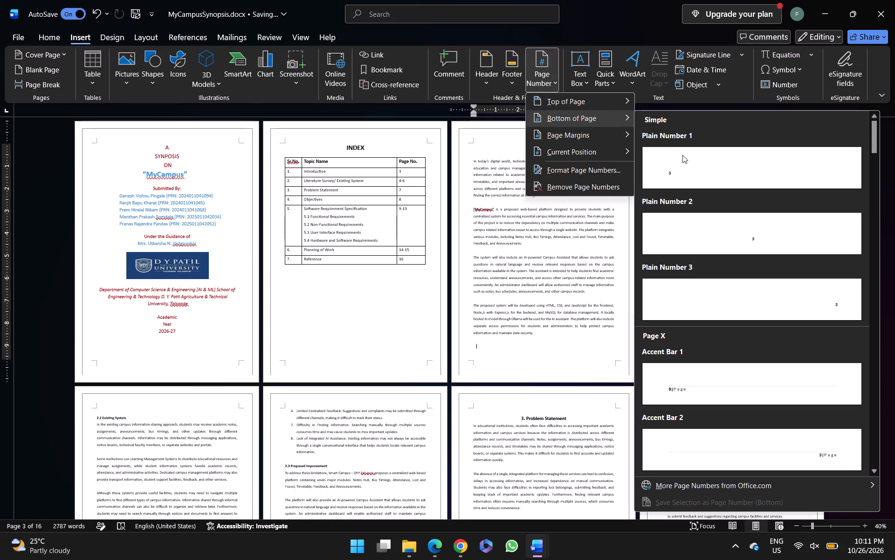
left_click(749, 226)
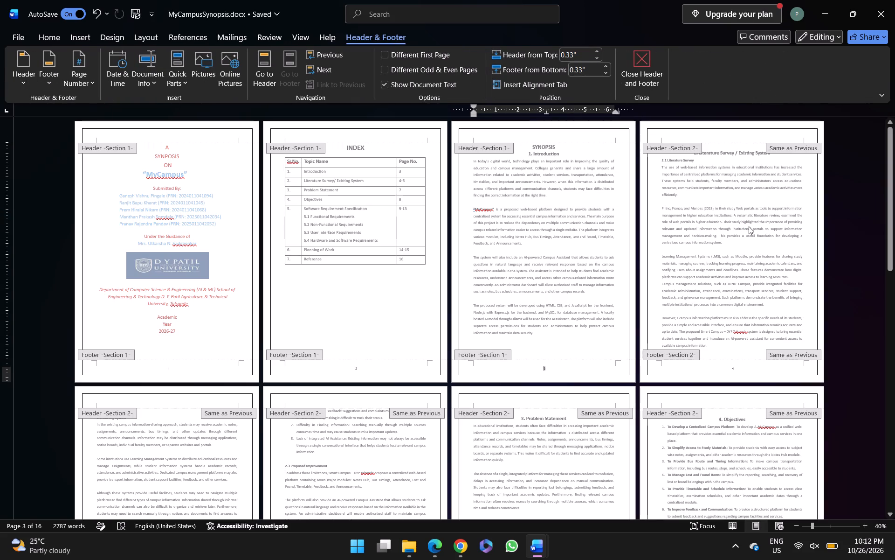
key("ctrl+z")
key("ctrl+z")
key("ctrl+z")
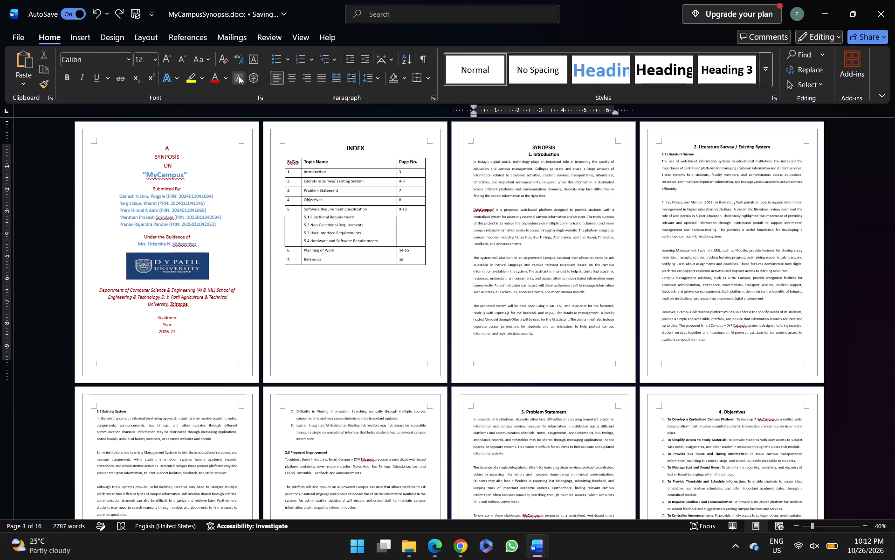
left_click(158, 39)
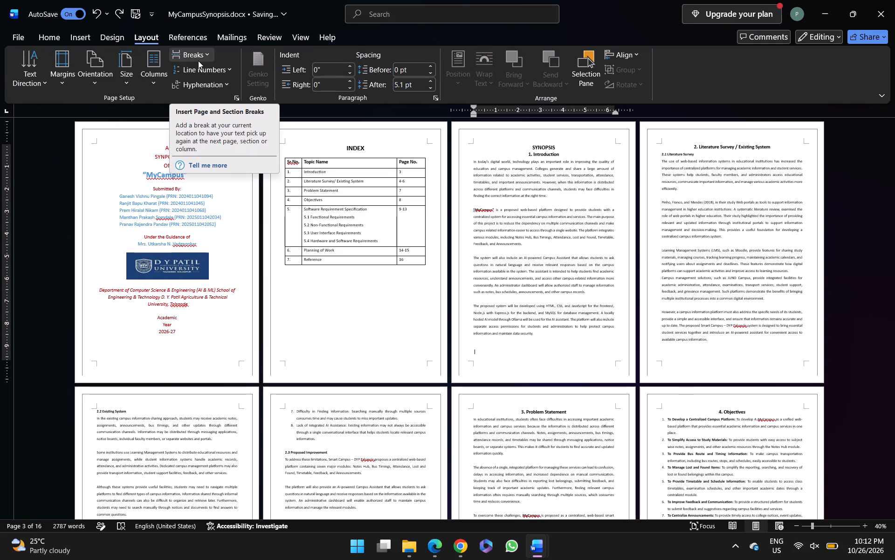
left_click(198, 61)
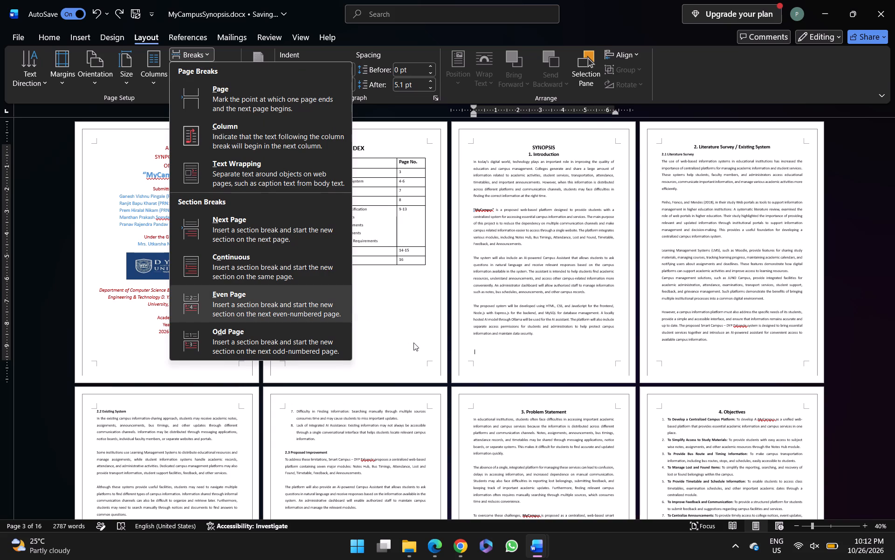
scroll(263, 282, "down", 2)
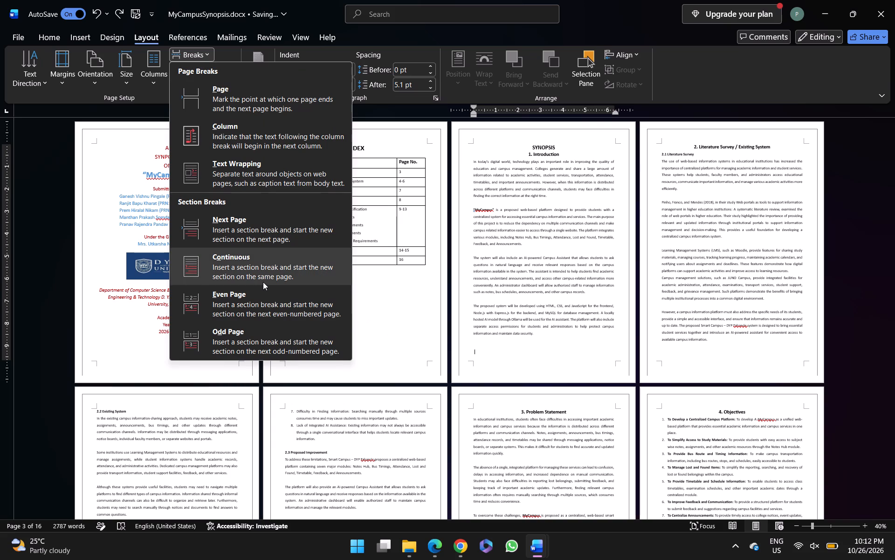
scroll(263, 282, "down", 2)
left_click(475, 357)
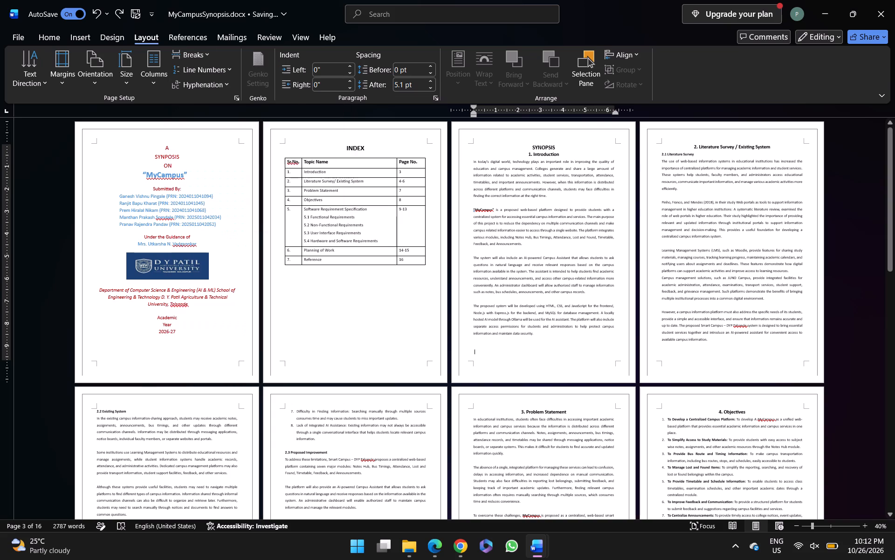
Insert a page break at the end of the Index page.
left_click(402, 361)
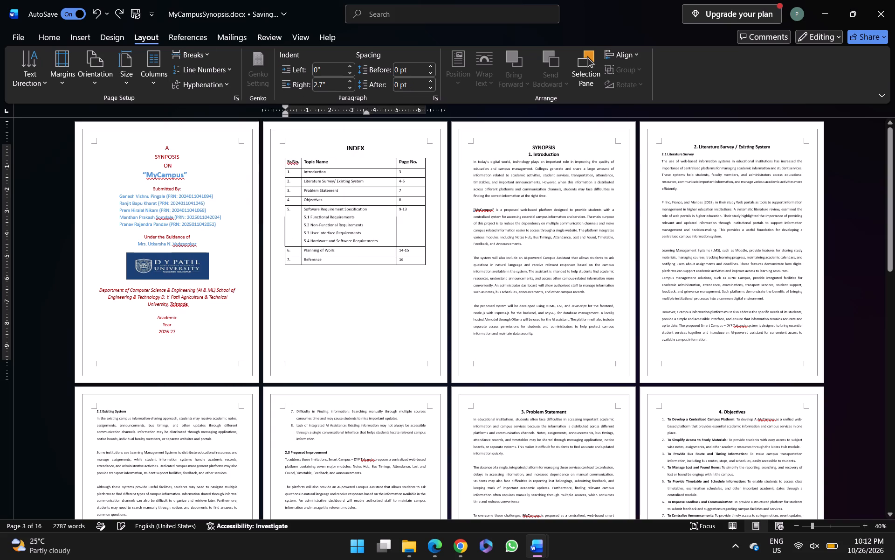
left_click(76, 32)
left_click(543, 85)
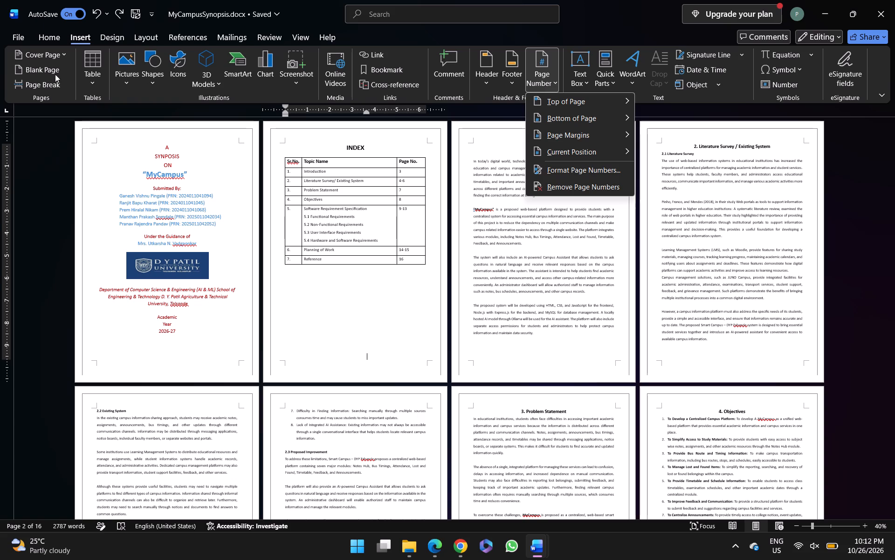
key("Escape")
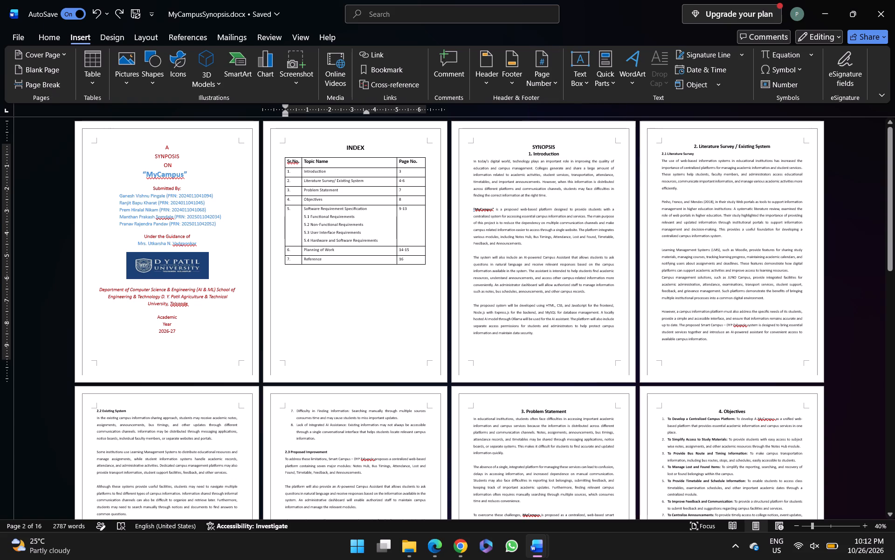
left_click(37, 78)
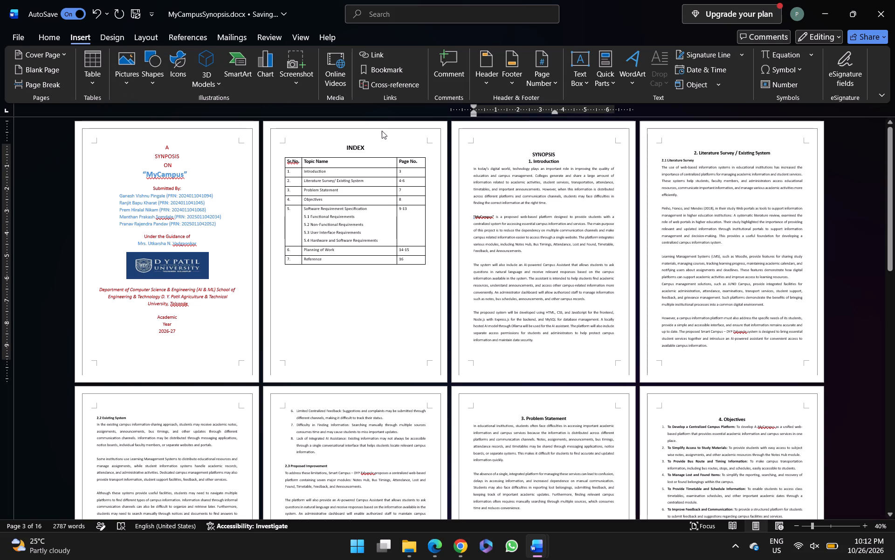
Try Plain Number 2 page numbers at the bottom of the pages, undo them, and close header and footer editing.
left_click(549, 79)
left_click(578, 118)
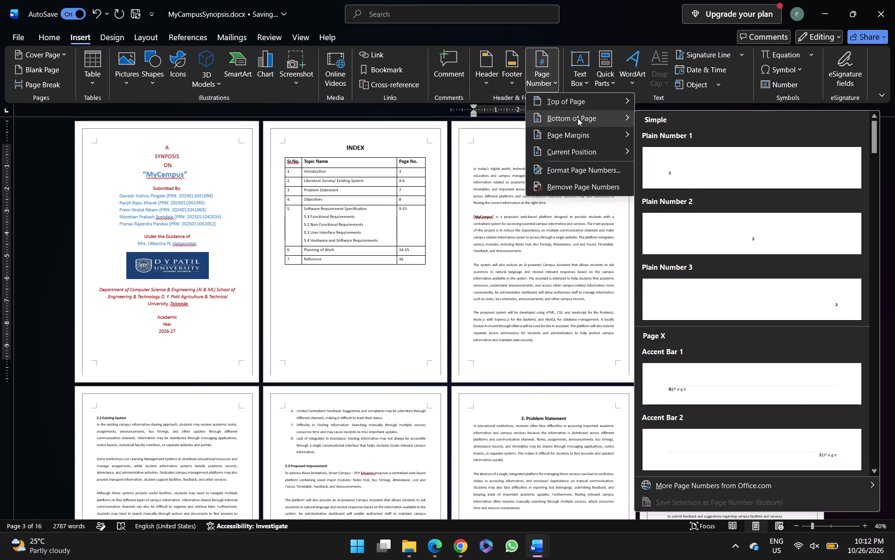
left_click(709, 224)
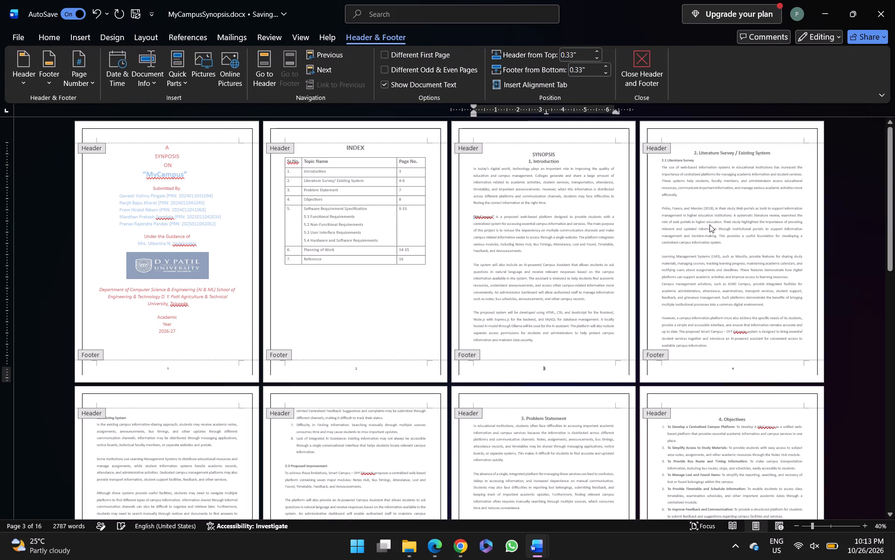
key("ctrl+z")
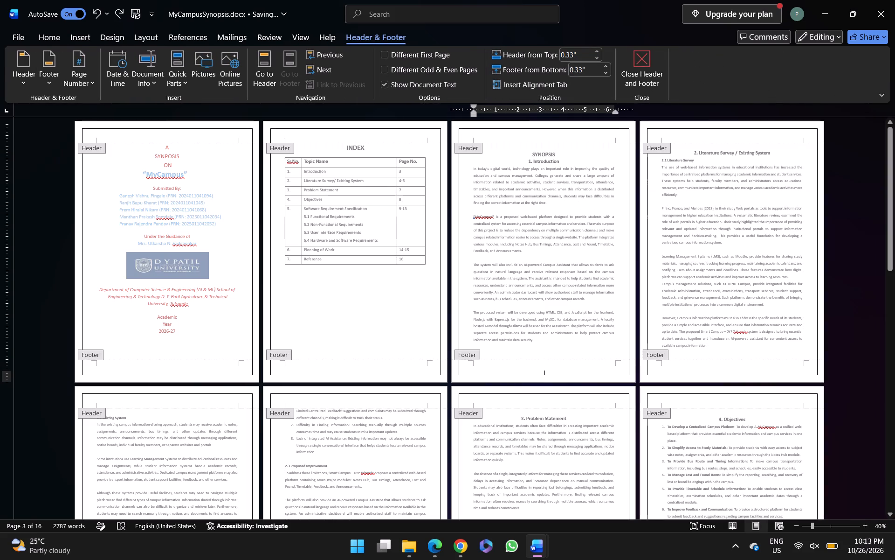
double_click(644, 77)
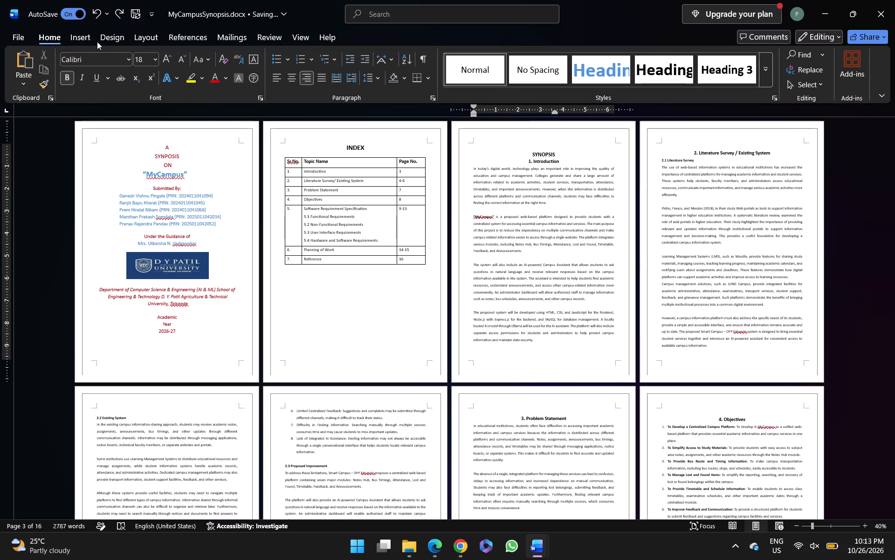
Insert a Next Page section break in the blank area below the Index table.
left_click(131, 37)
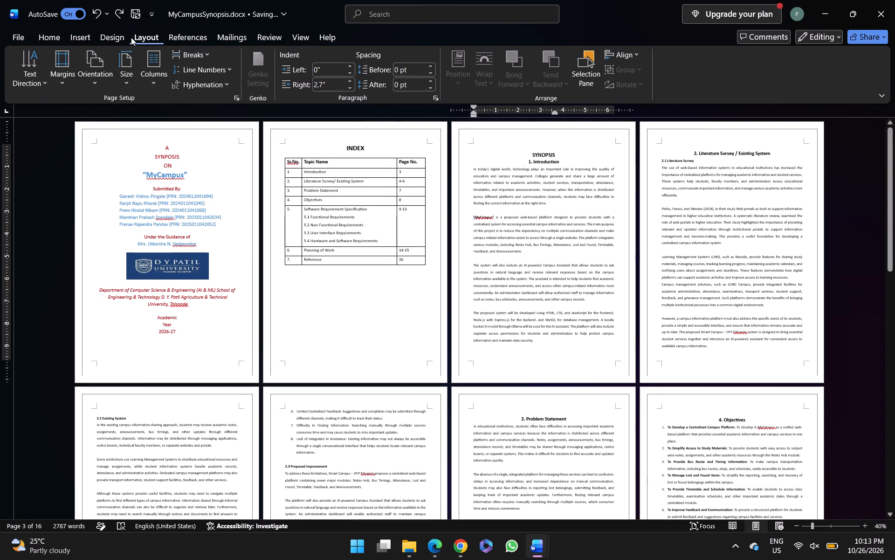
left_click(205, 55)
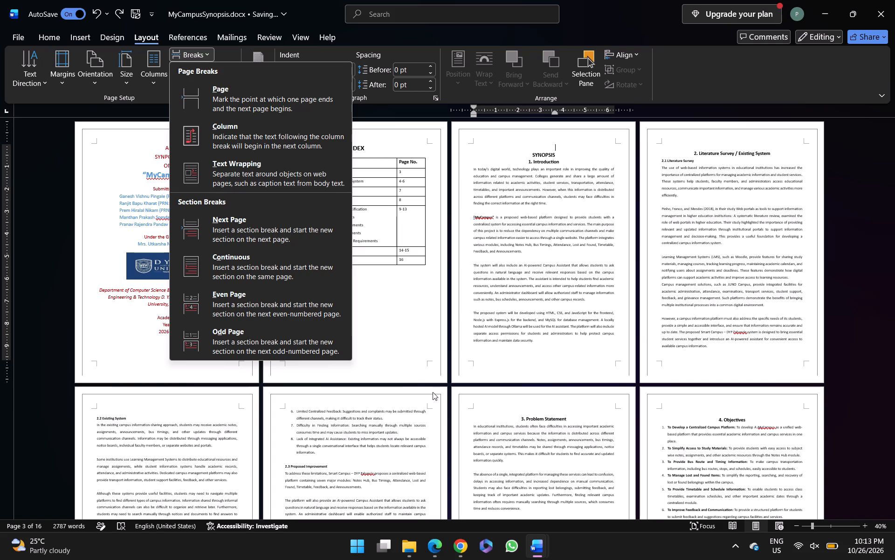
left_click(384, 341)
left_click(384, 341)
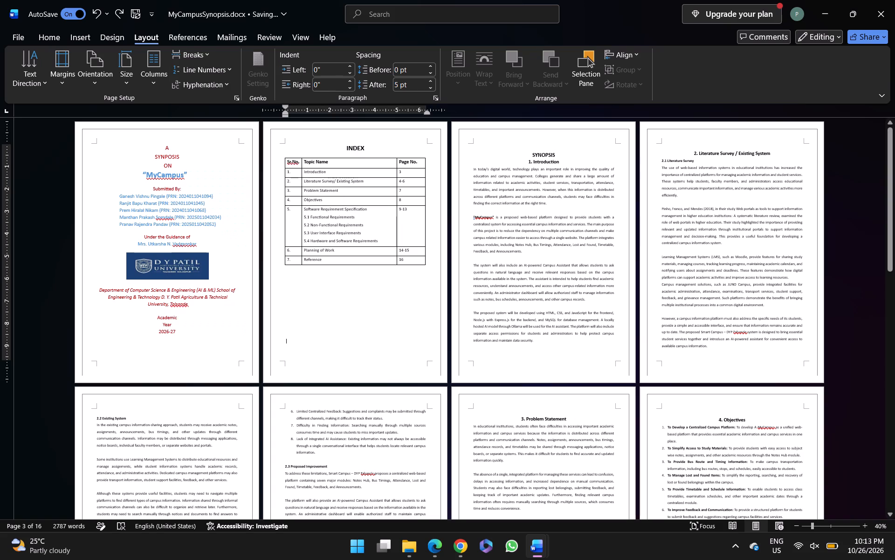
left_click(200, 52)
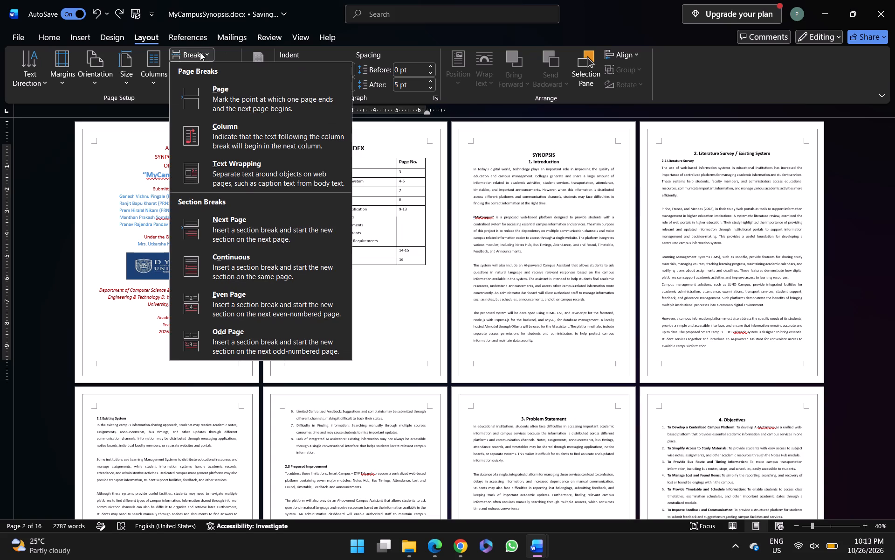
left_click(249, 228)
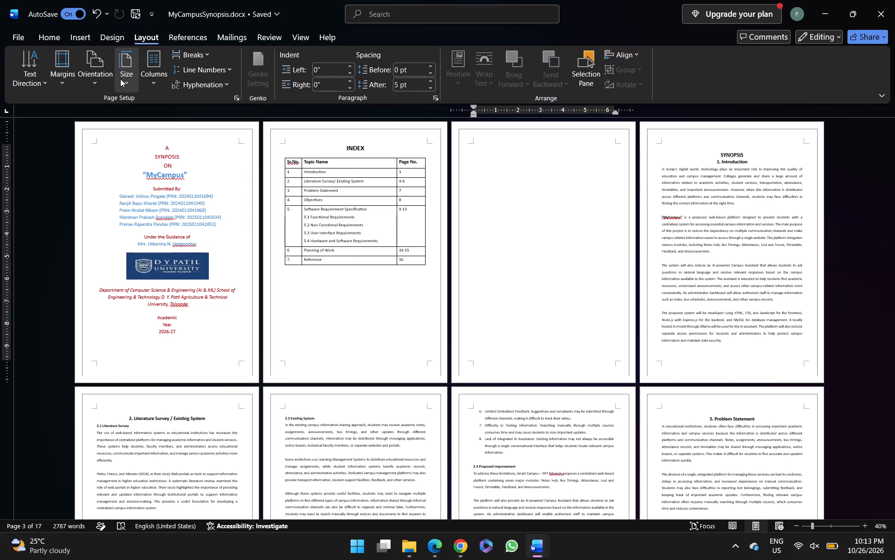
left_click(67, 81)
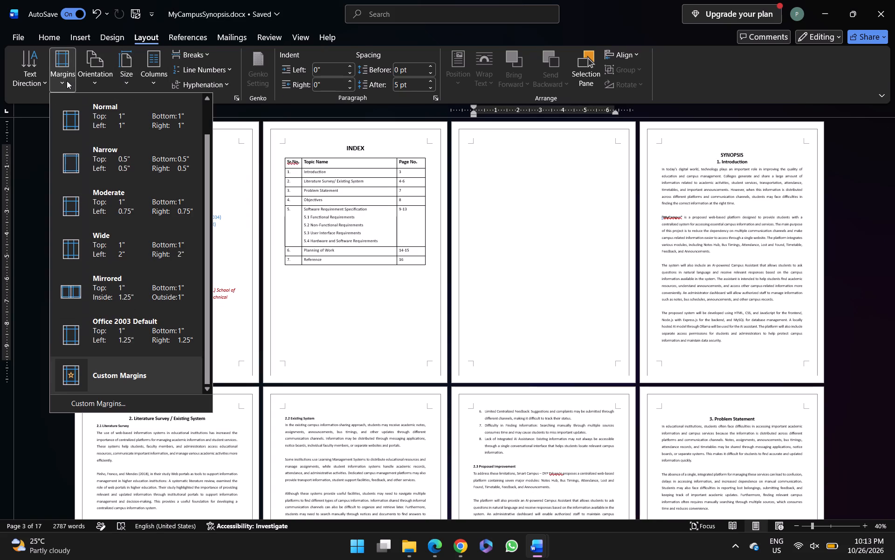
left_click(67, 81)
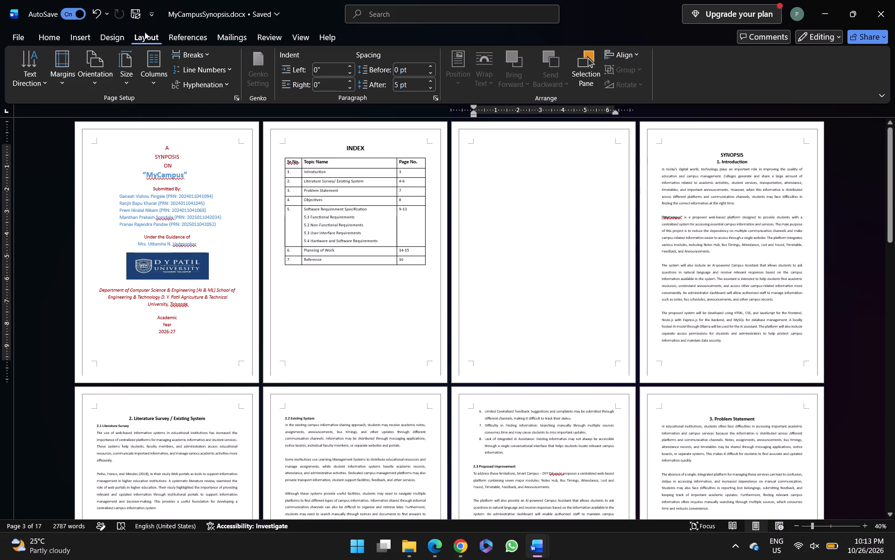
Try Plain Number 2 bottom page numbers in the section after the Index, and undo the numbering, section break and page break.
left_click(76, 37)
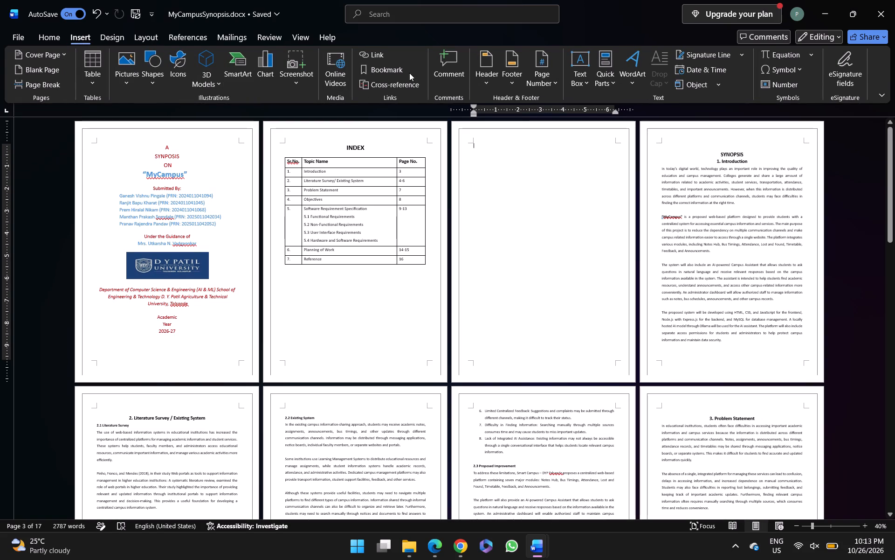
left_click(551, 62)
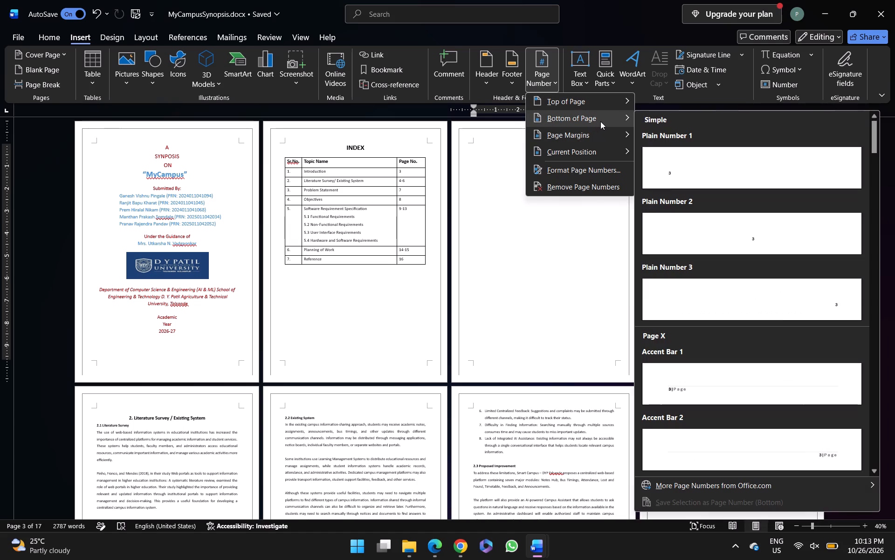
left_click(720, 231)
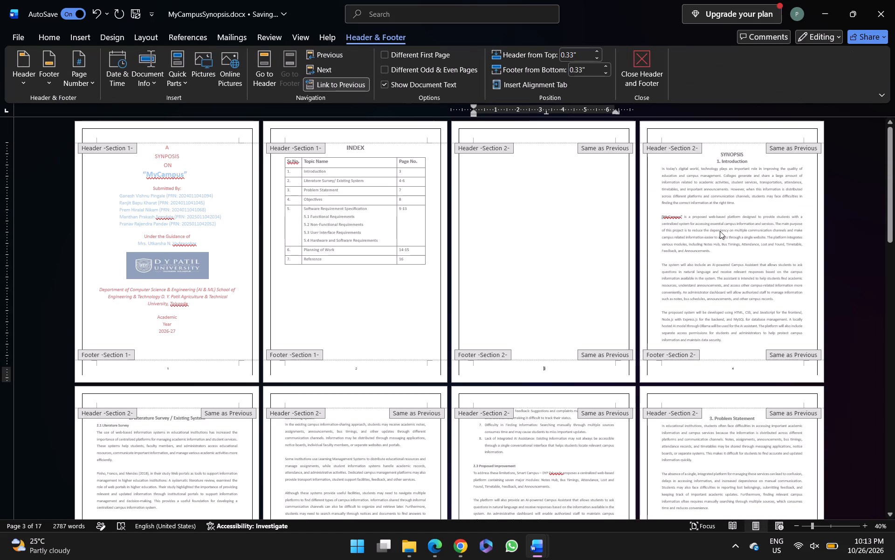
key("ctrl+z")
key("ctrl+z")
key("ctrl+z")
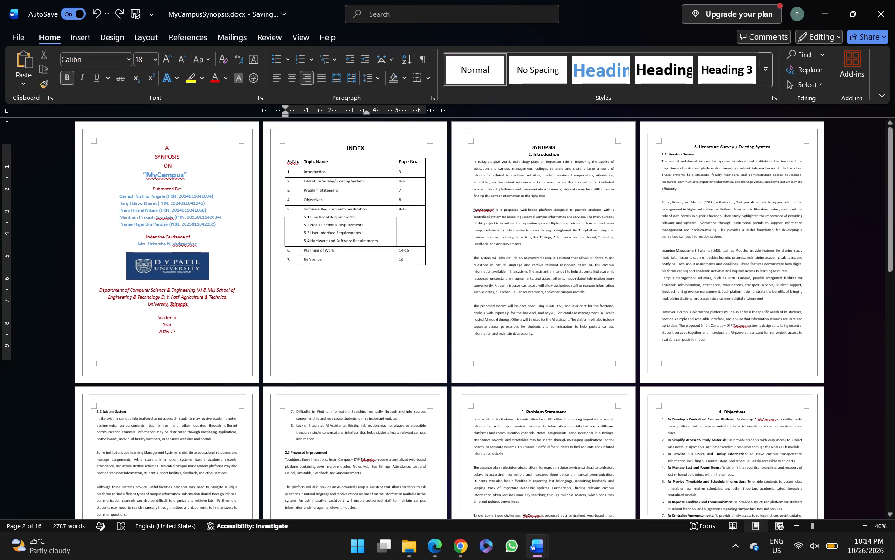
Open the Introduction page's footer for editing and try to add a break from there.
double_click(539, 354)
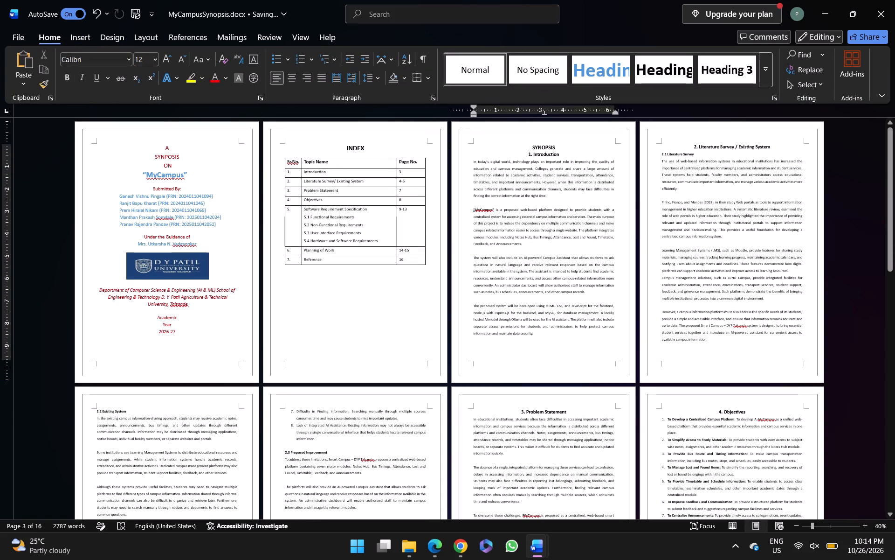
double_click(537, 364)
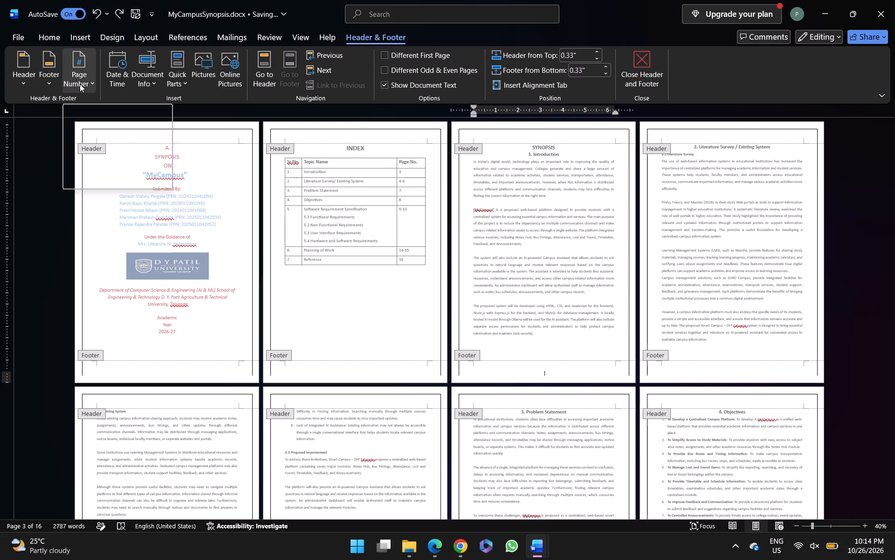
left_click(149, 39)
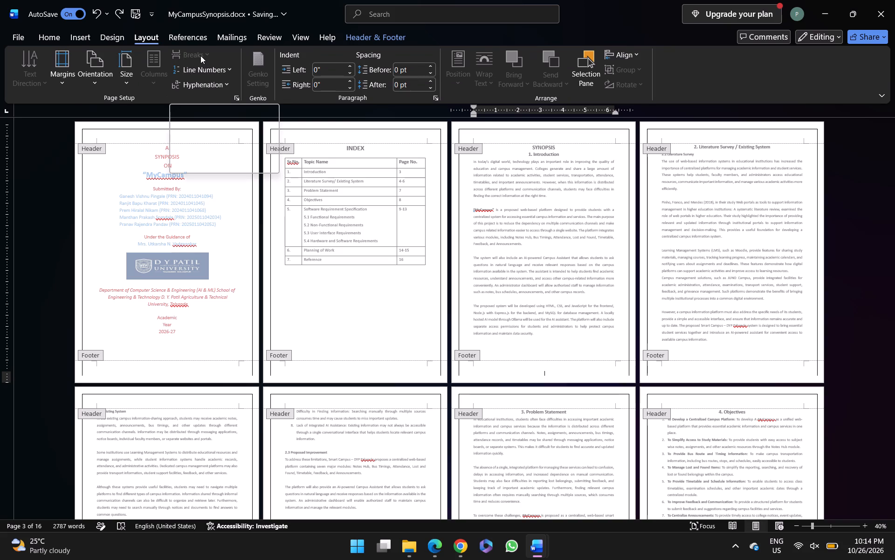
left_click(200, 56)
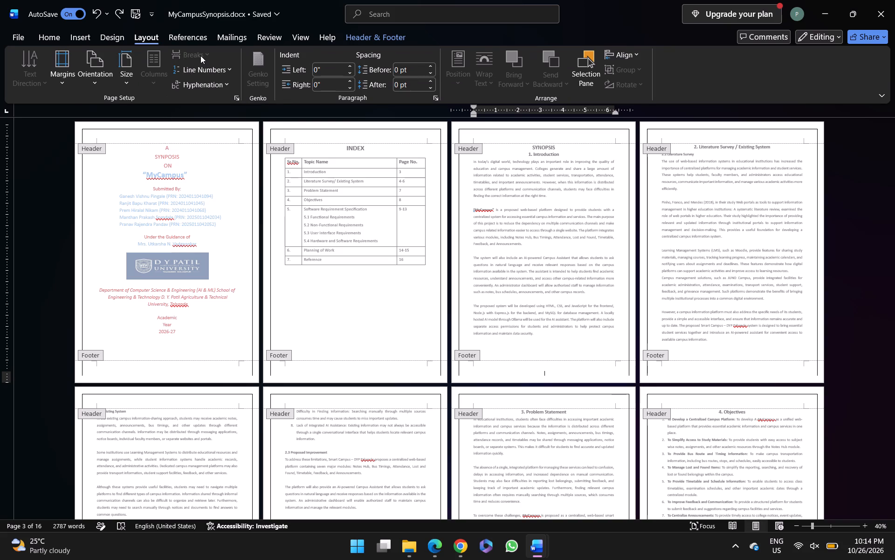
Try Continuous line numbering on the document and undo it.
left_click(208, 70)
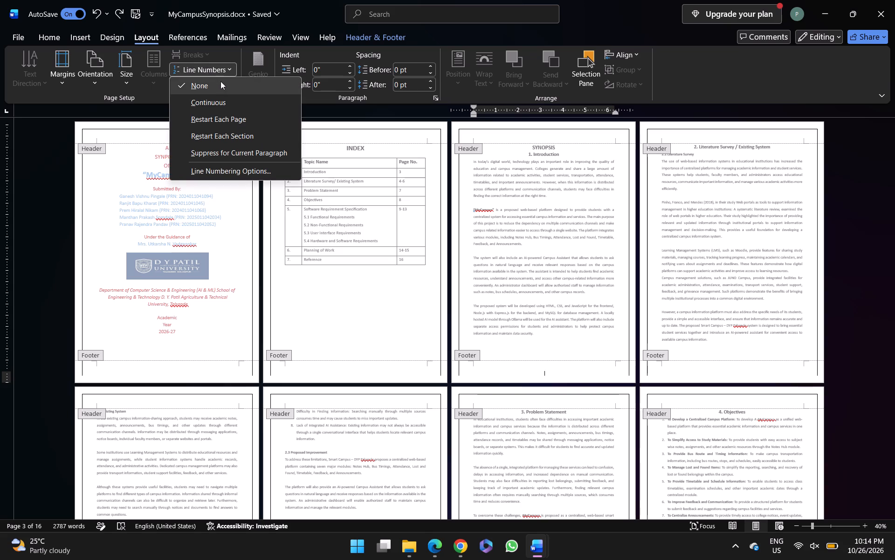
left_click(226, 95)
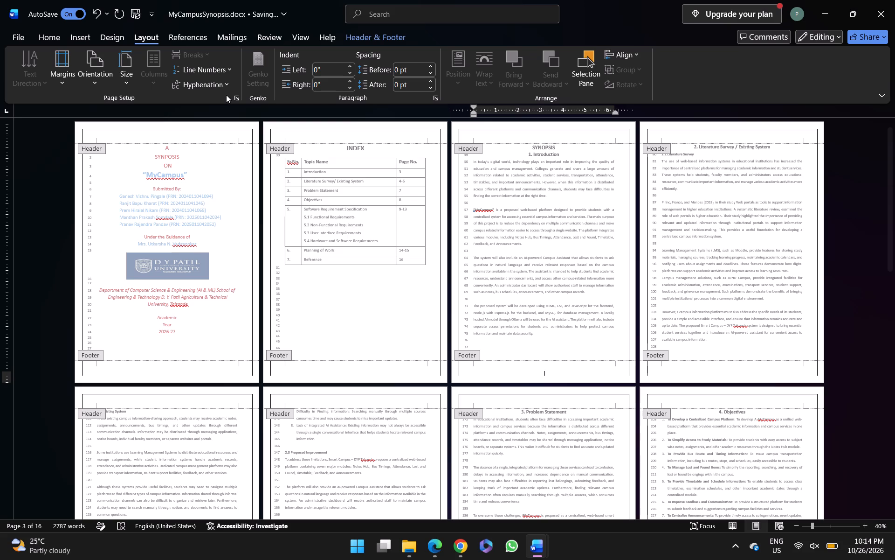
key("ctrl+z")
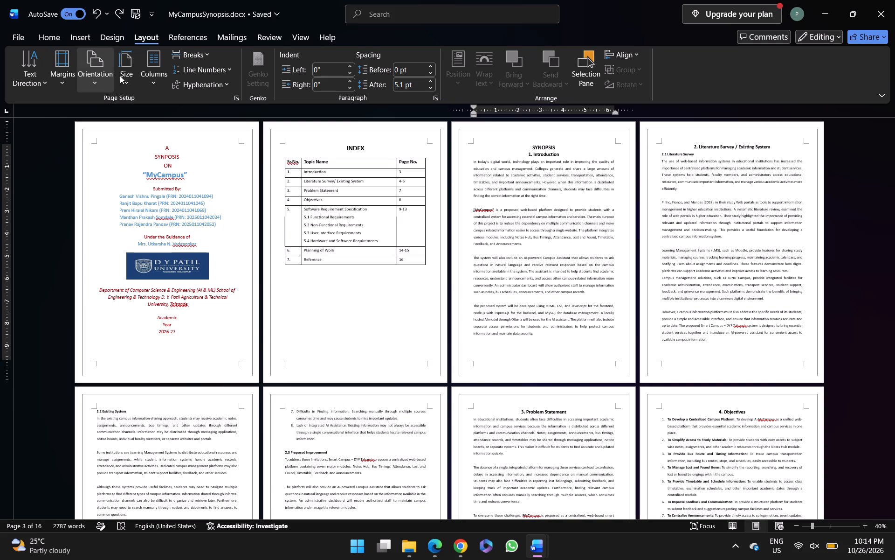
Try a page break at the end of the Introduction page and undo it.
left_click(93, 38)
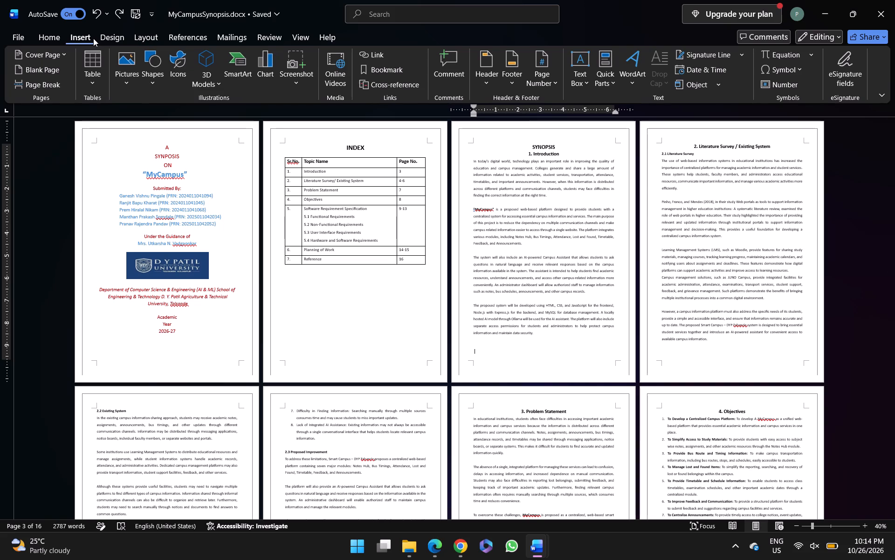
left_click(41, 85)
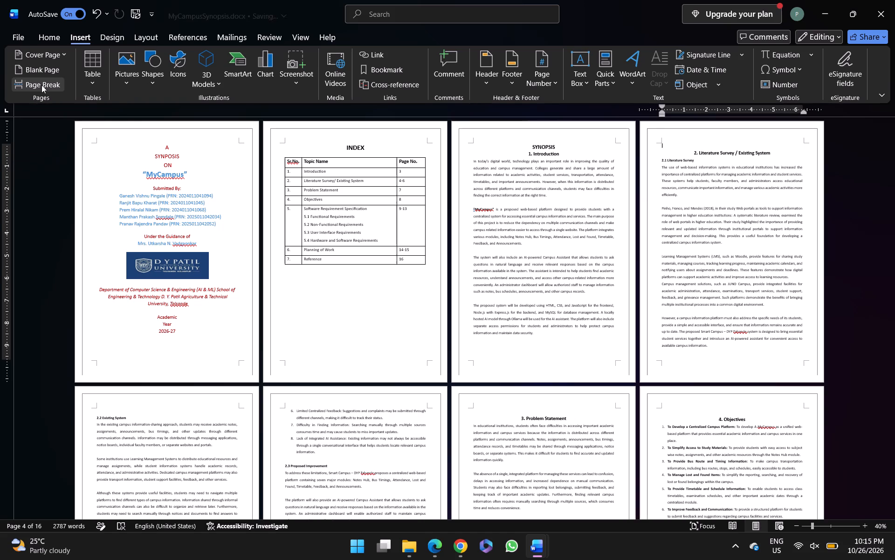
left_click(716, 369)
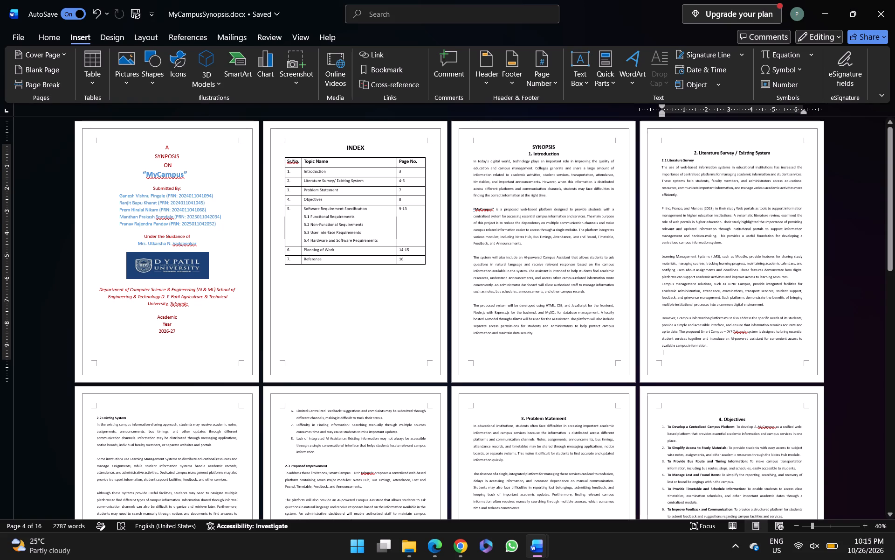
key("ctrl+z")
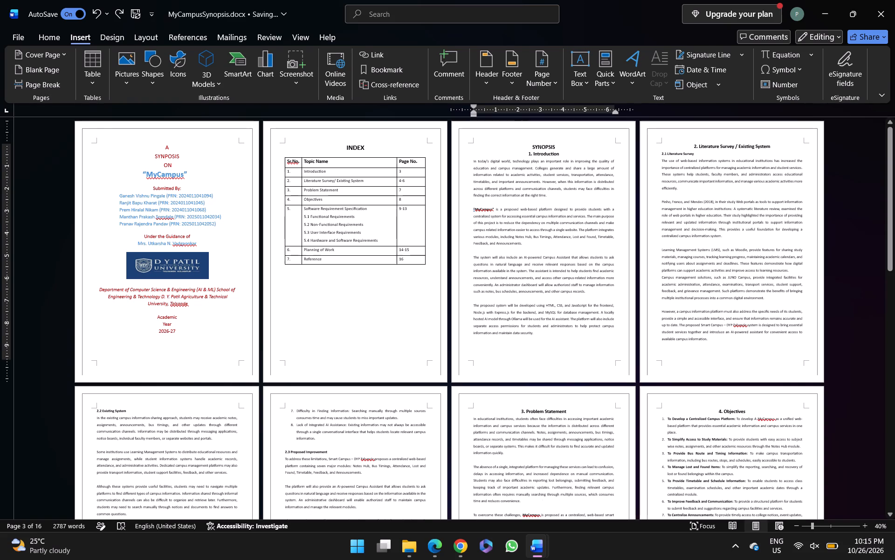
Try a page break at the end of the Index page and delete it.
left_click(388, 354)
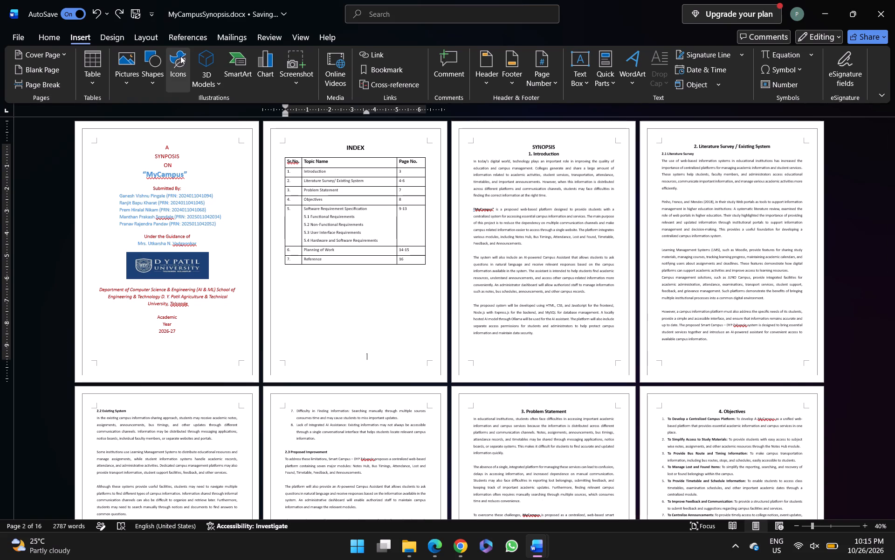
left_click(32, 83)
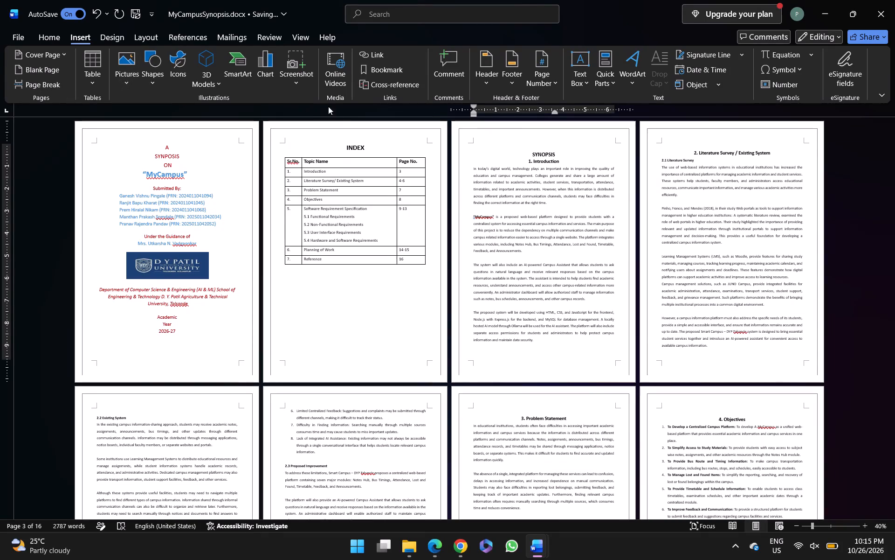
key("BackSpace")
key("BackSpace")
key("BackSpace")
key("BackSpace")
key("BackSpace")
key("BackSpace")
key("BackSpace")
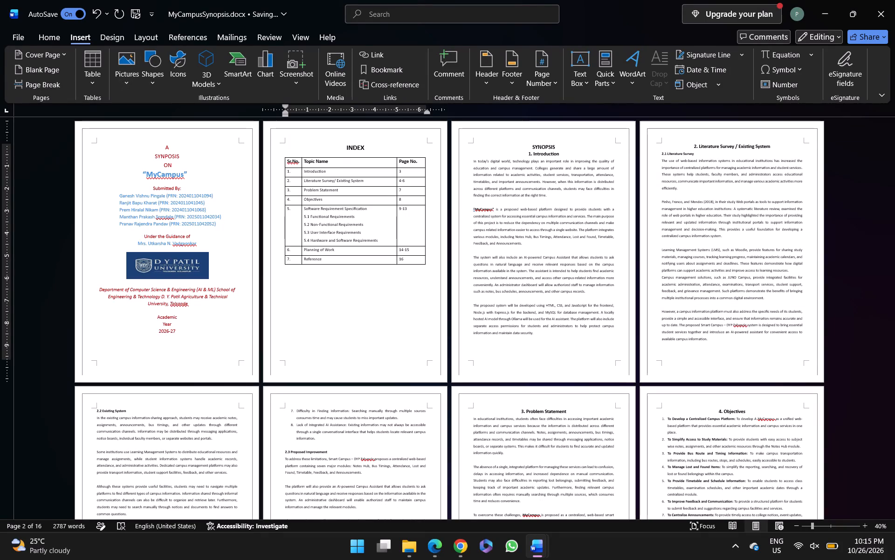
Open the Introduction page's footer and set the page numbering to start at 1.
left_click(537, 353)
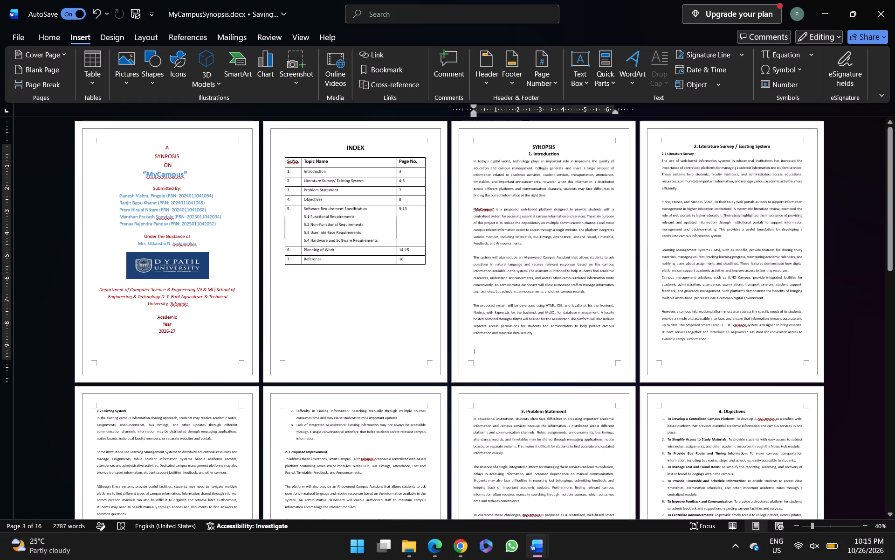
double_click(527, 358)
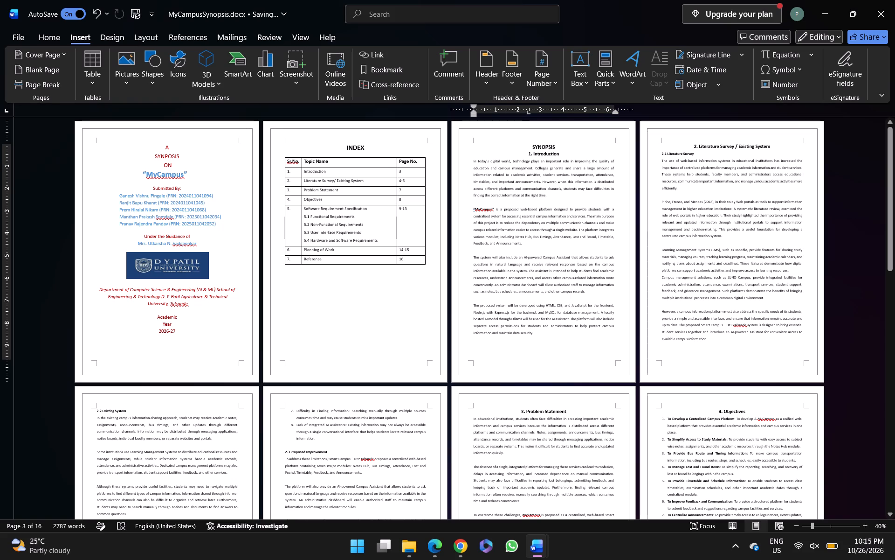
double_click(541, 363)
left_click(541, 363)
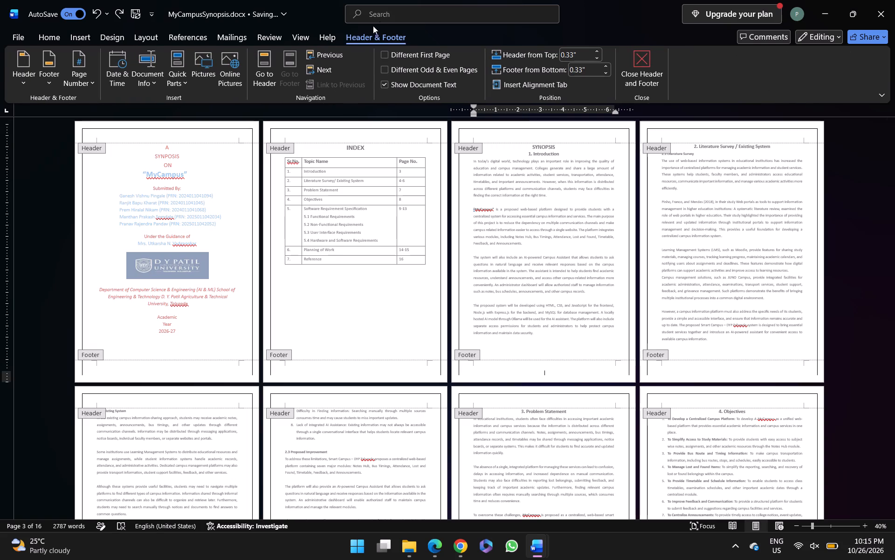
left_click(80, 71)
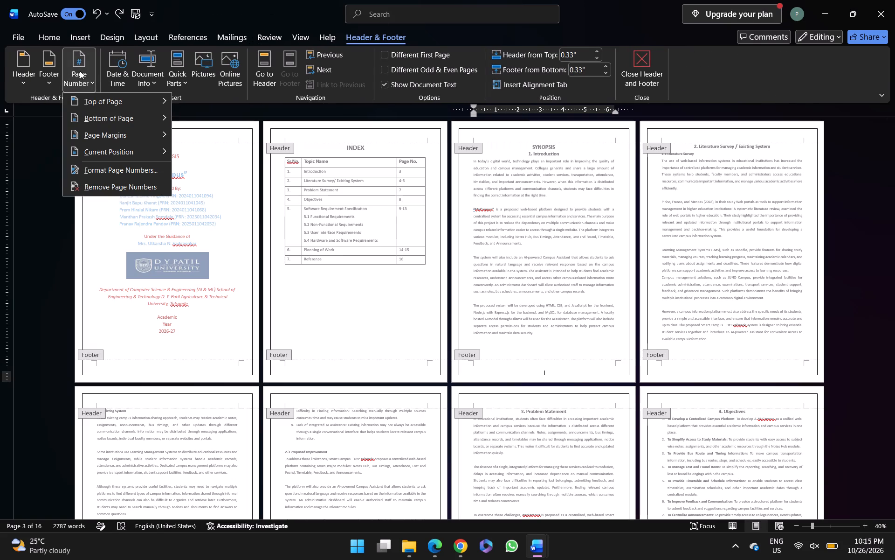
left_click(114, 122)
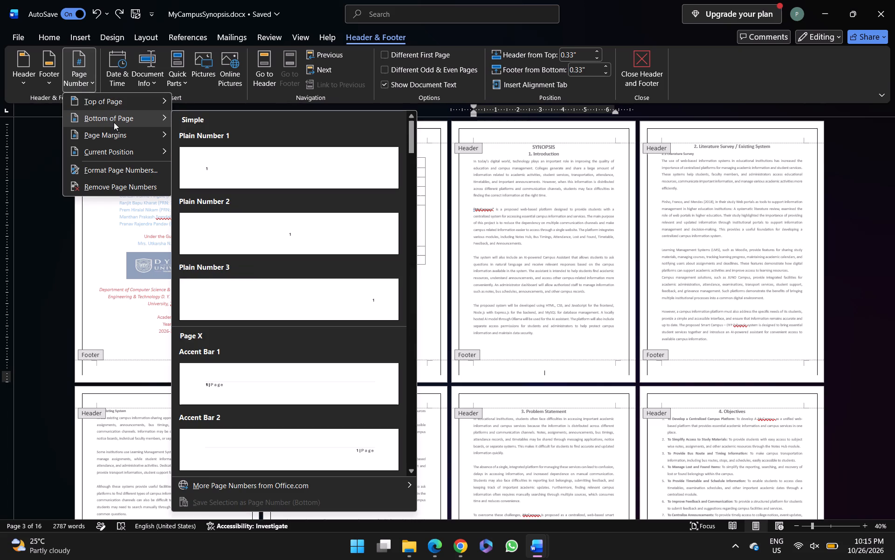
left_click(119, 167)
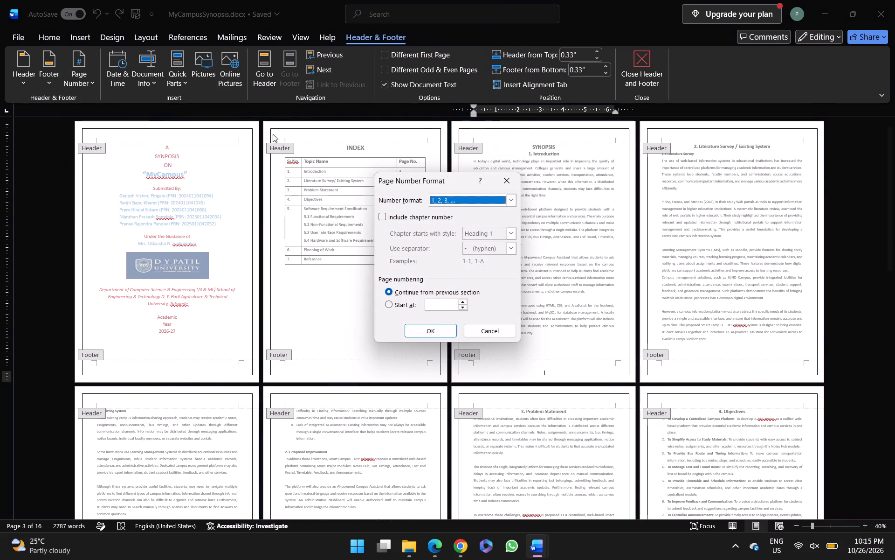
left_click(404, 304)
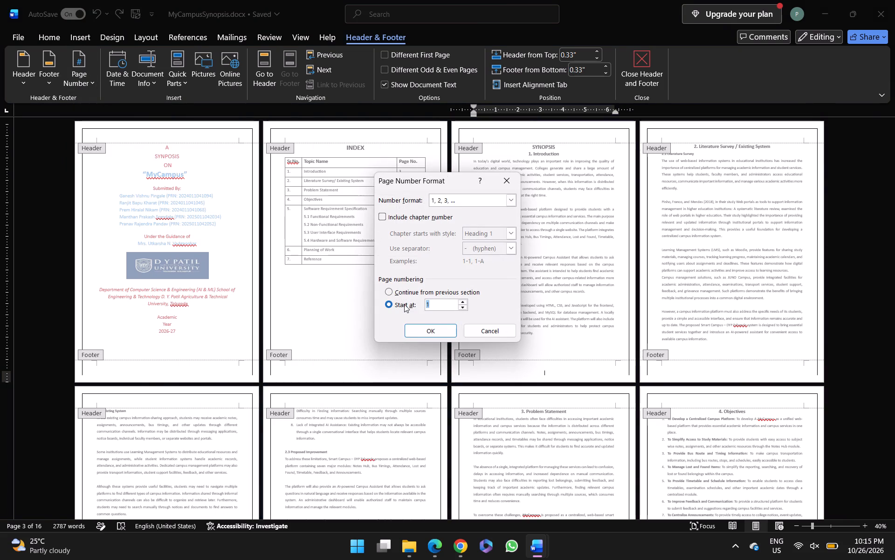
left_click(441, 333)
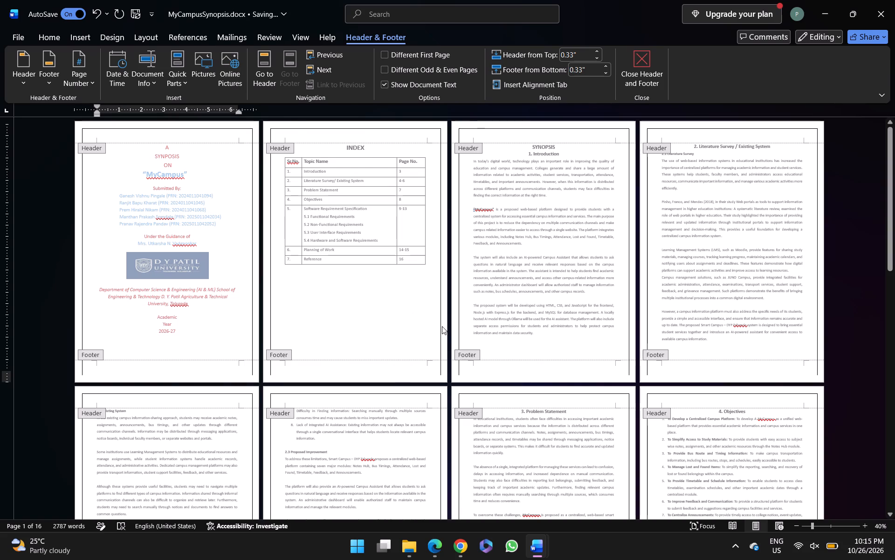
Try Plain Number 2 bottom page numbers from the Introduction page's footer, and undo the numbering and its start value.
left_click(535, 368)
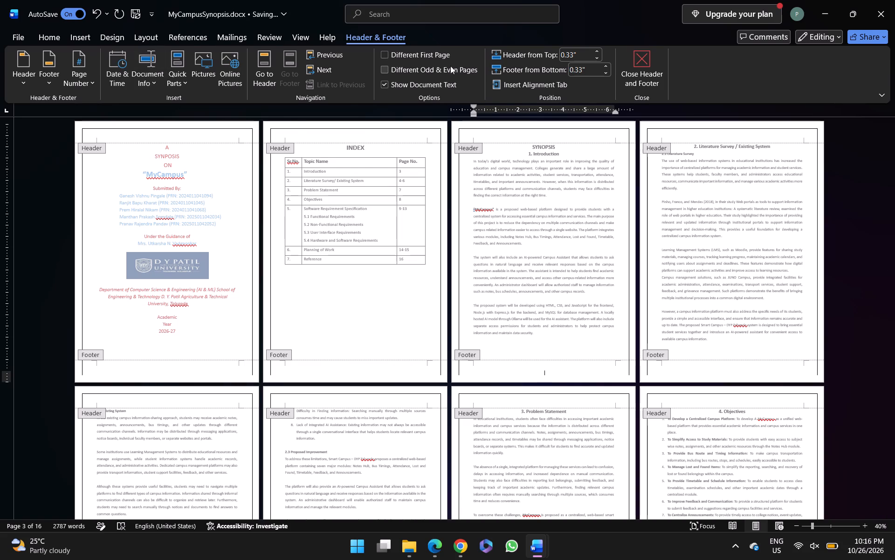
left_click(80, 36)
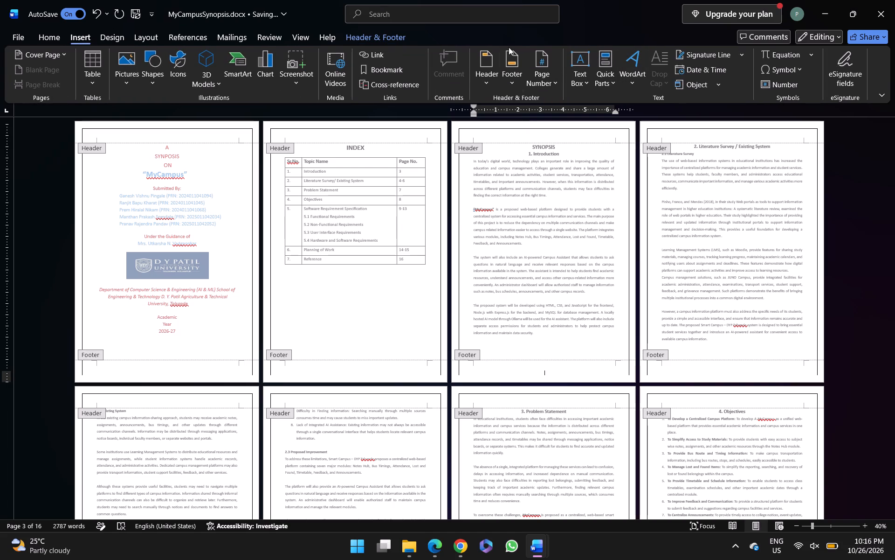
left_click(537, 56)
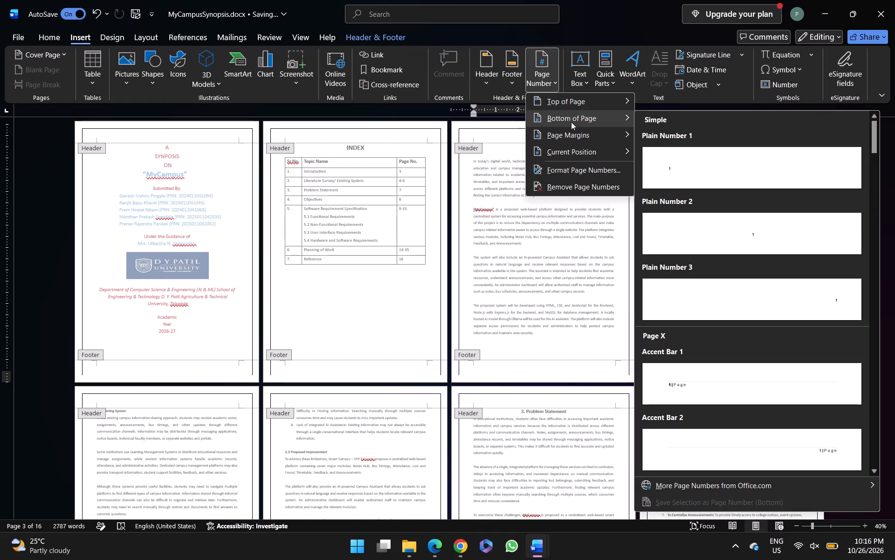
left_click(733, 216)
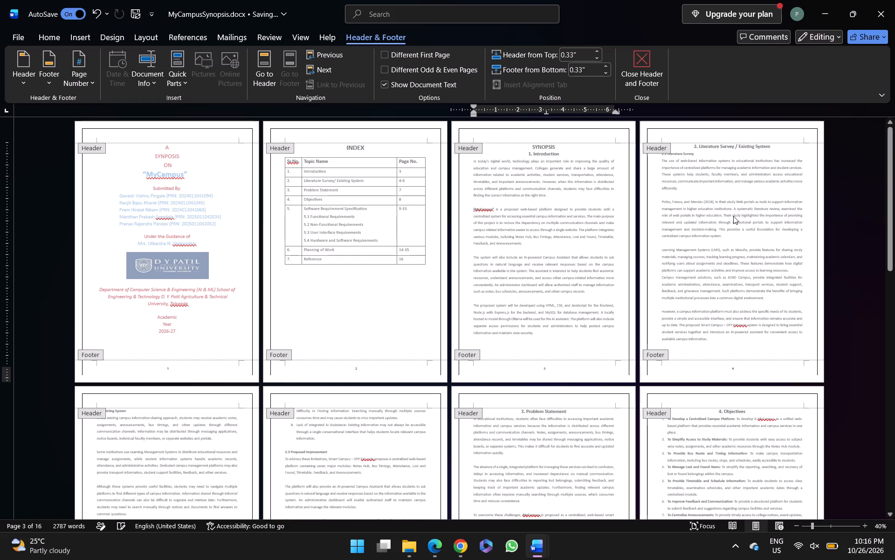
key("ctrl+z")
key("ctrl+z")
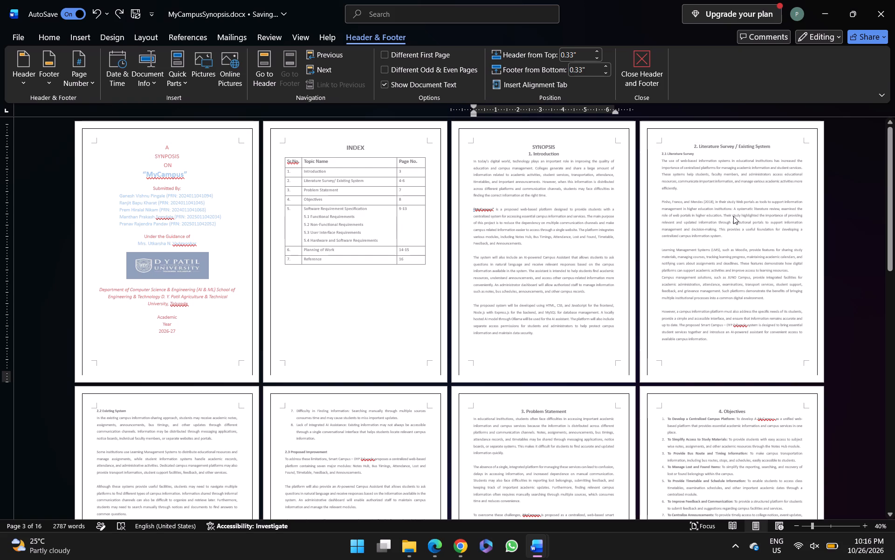
Insert a Next Page section break at the end of the Index page.
left_click(360, 363)
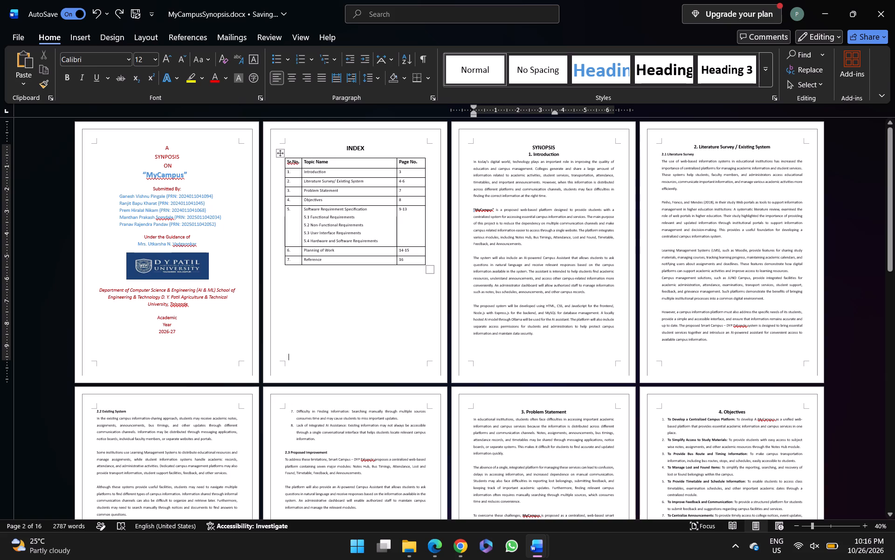
left_click(541, 365)
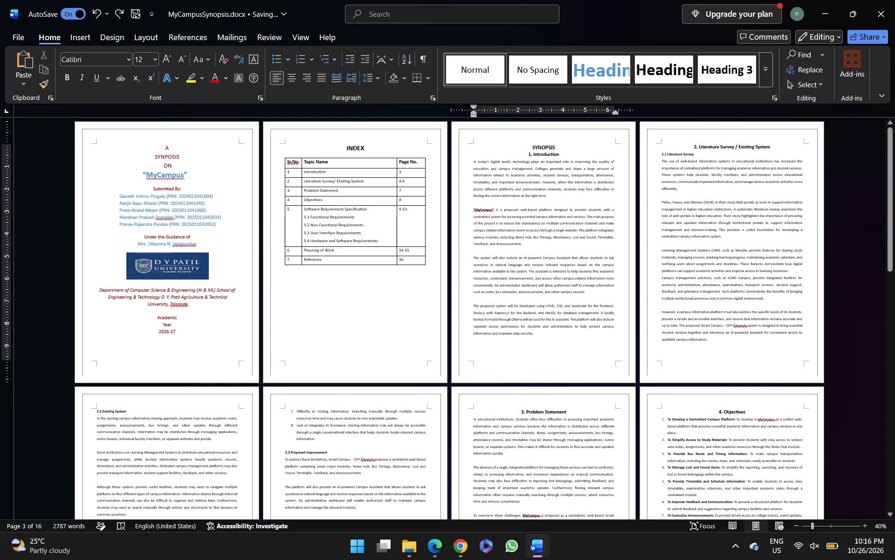
left_click(338, 365)
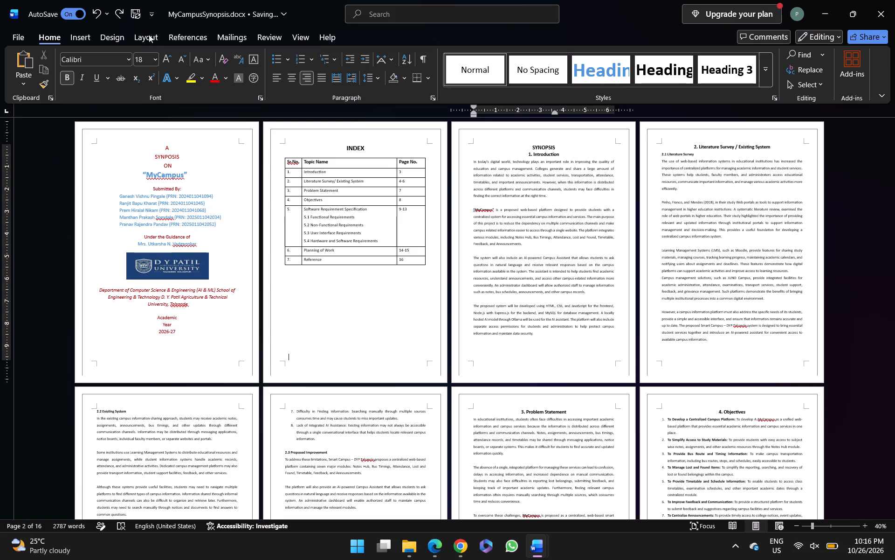
left_click(154, 42)
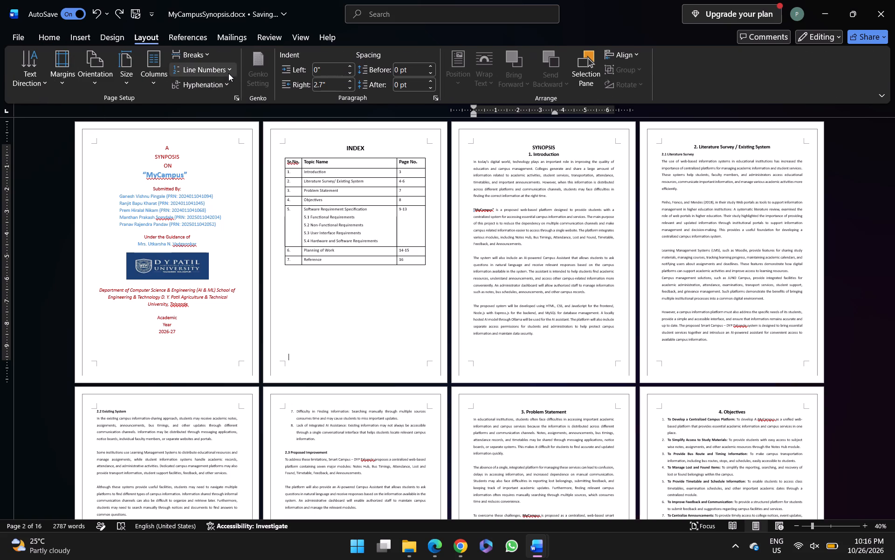
left_click(193, 50)
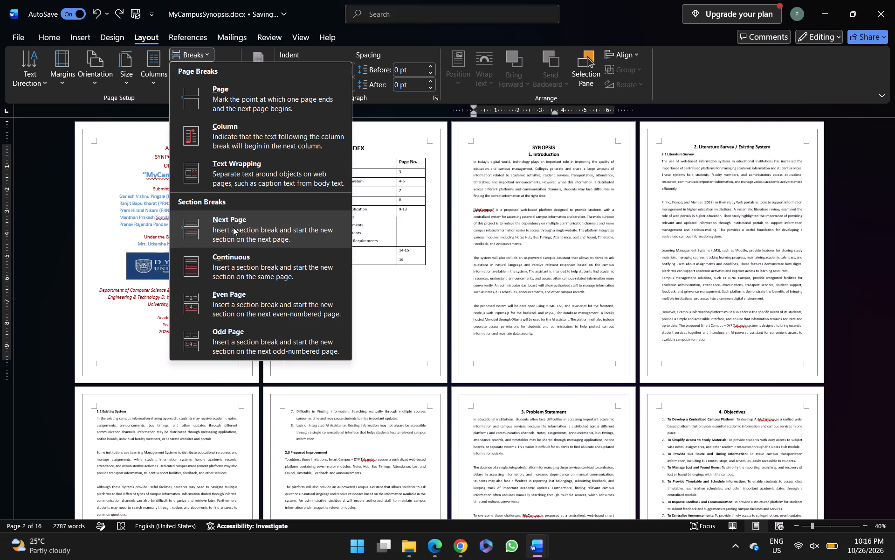
left_click(233, 227)
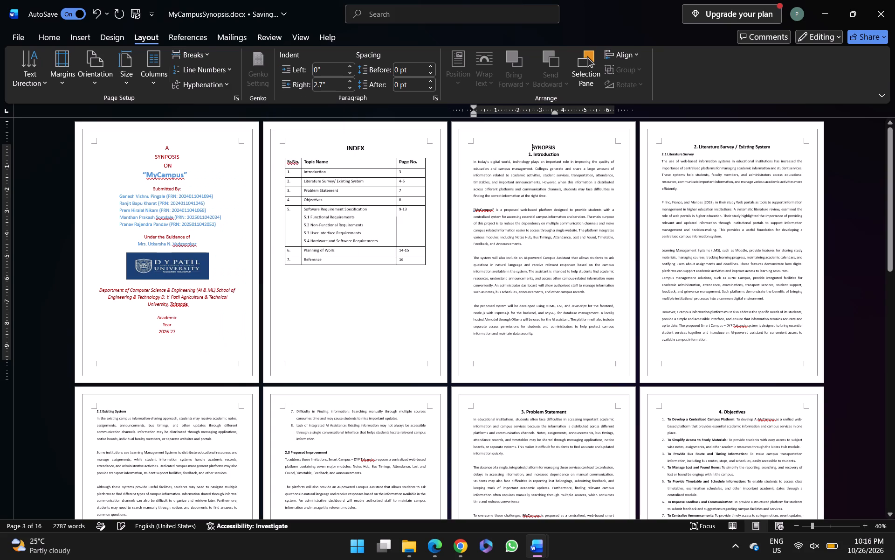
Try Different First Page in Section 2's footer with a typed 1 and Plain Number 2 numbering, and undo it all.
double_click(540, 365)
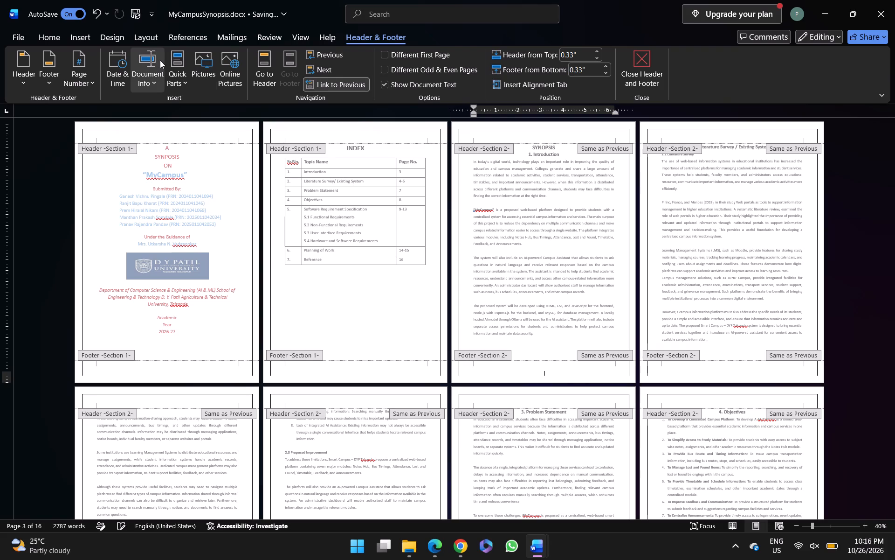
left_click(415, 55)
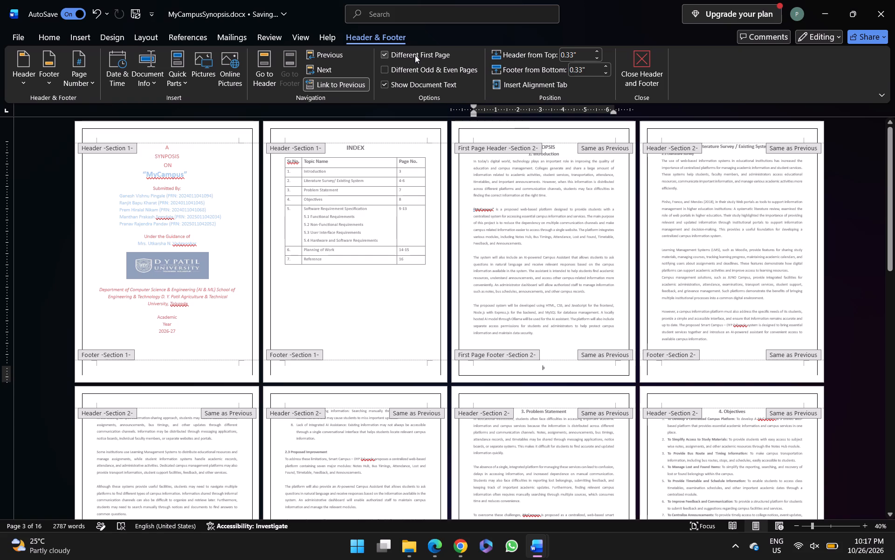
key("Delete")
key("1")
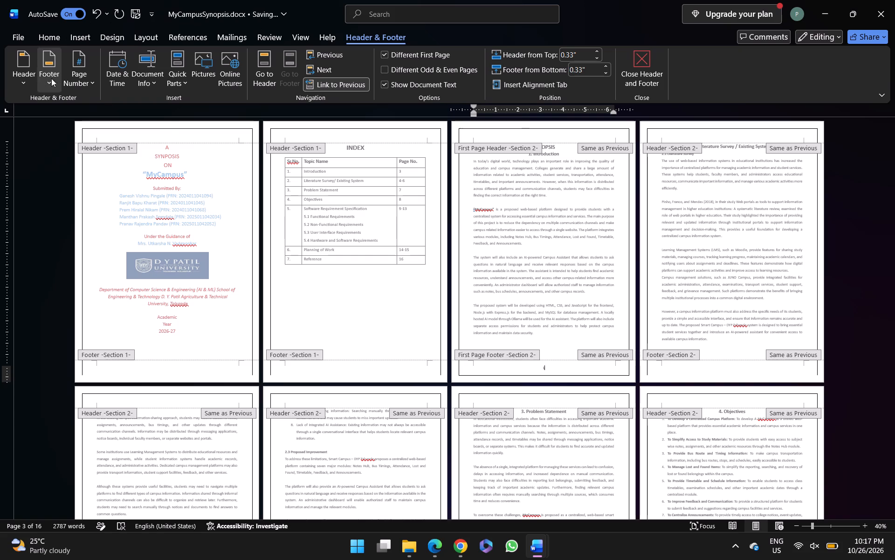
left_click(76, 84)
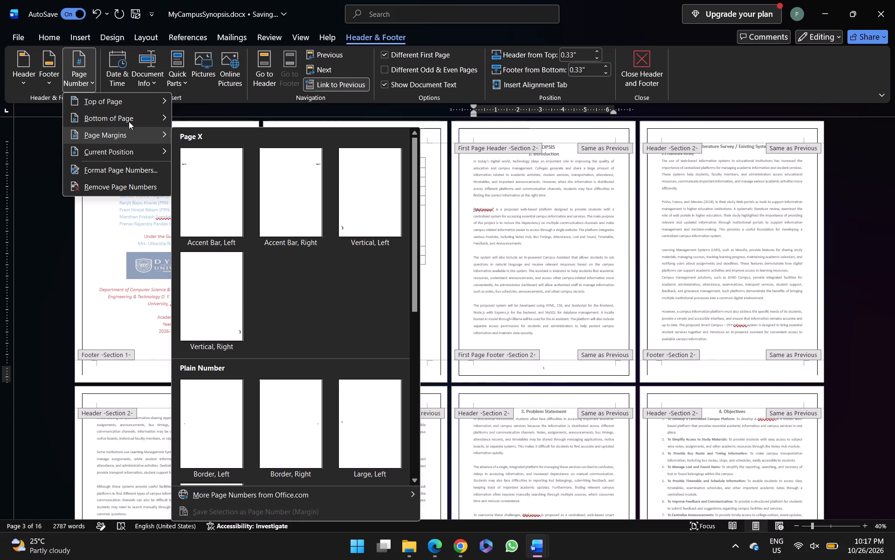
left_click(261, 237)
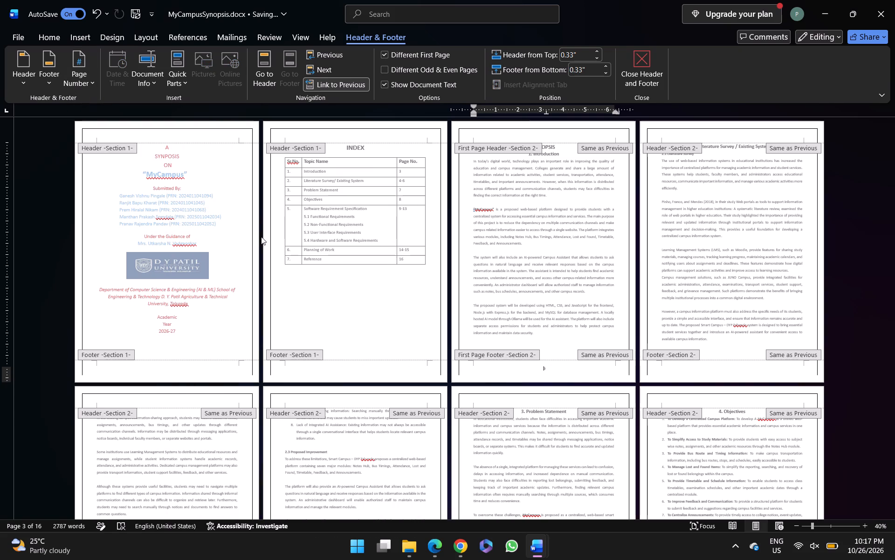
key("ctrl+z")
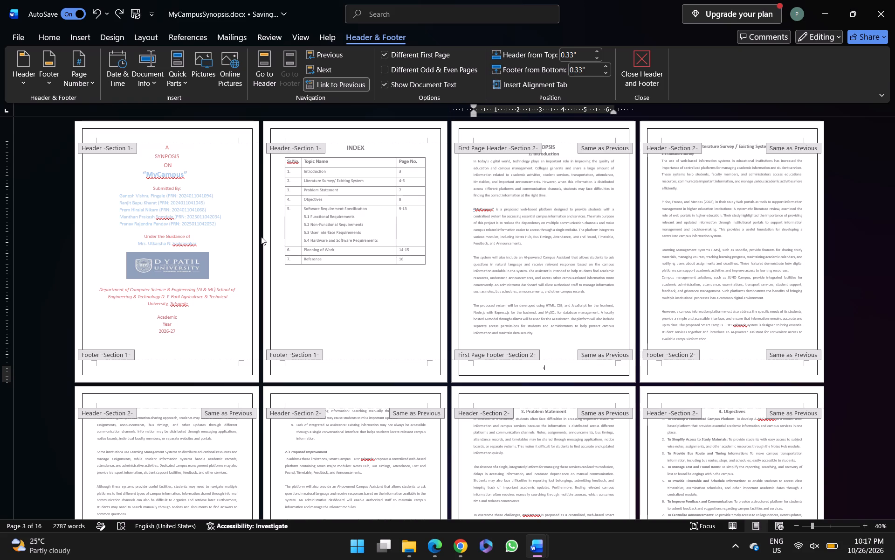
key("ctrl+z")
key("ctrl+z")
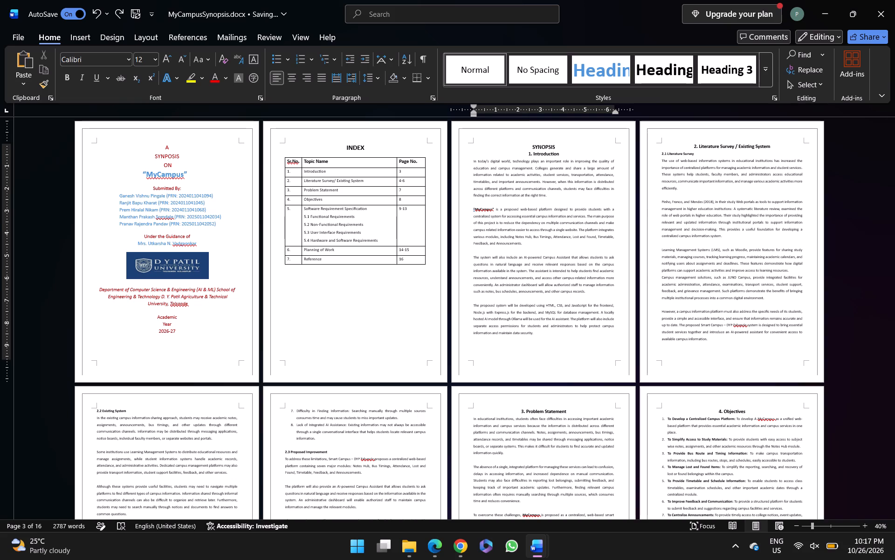
Add Plain Number 2 page numbers at the bottom of the page from the Introduction page's Section 2 footer.
double_click(537, 367)
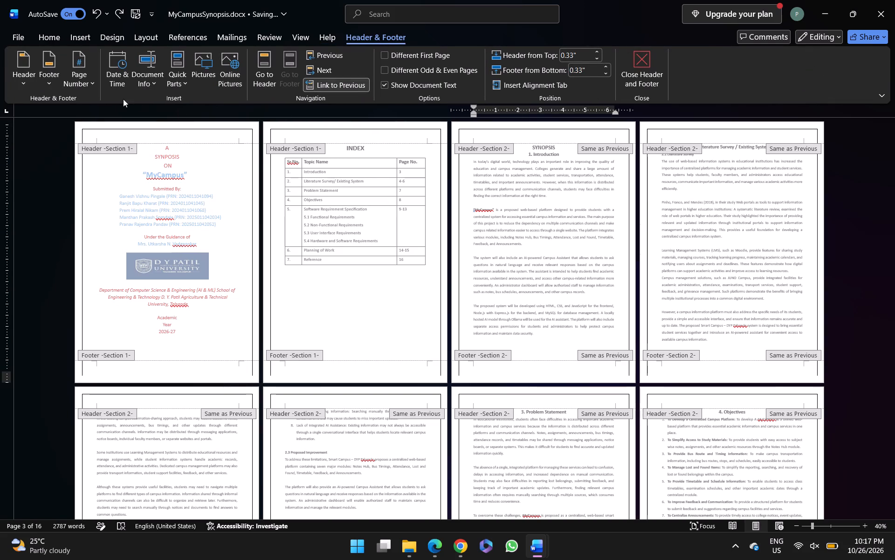
left_click(81, 85)
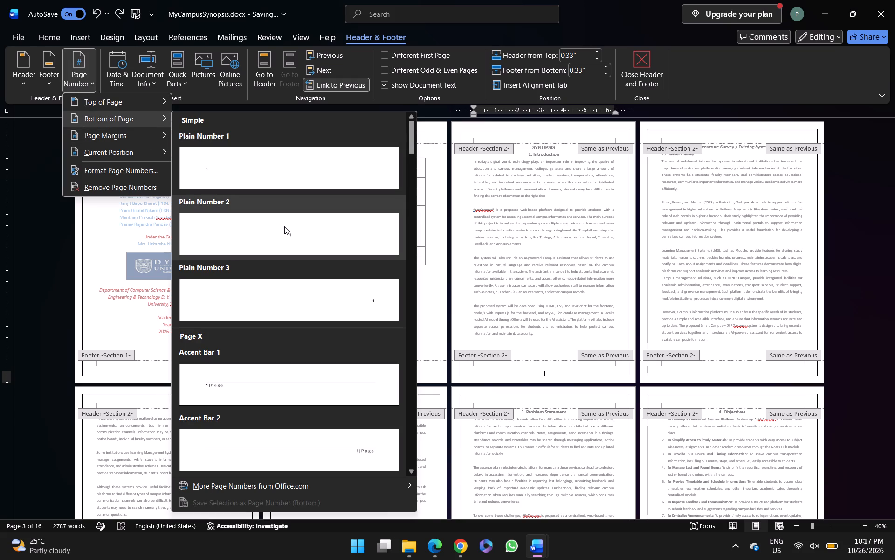
left_click(285, 227)
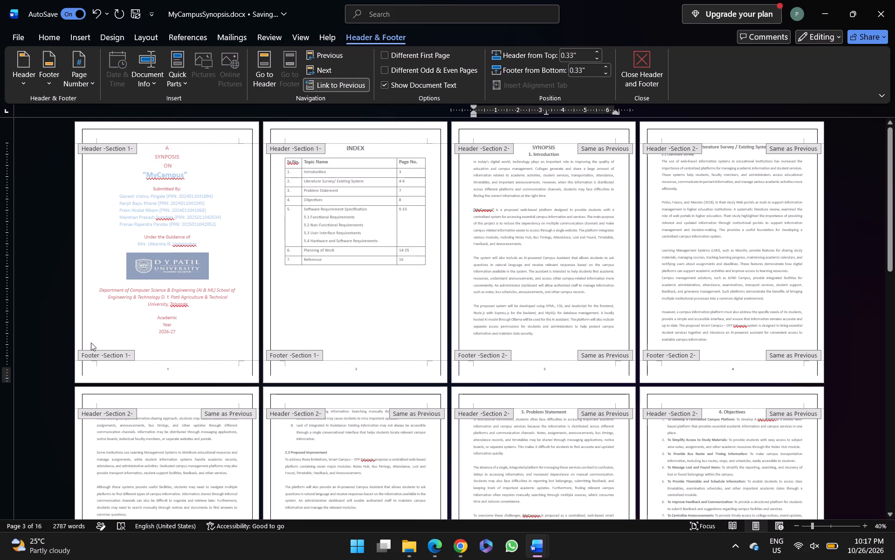
Enable Different First Page for Section 1 from the cover page's footer.
left_click(109, 355)
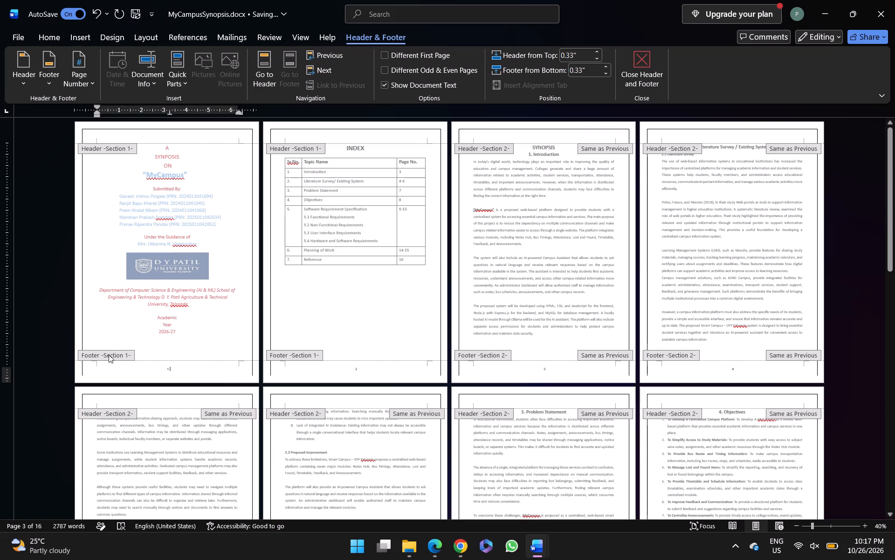
left_click(422, 54)
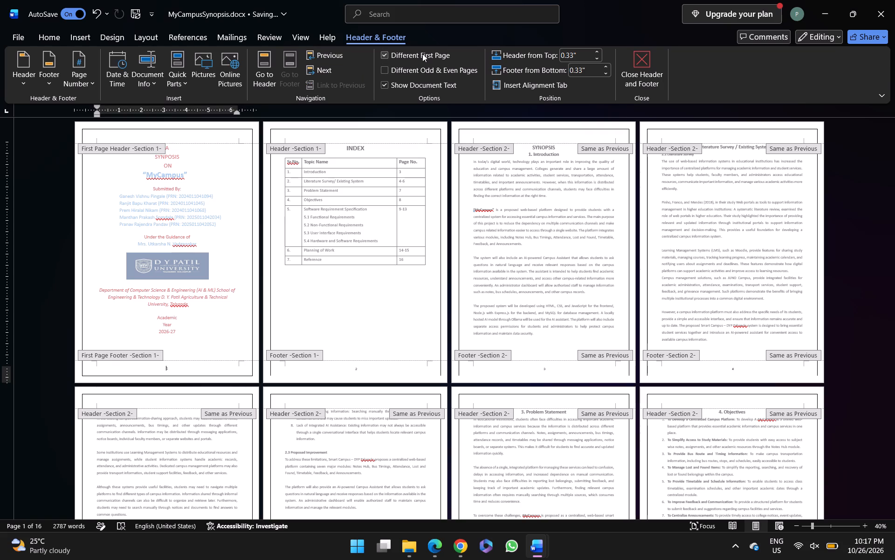
Undo the cover's Different First Page setting and the Plain Number 2 page numbers.
key("ctrl+z")
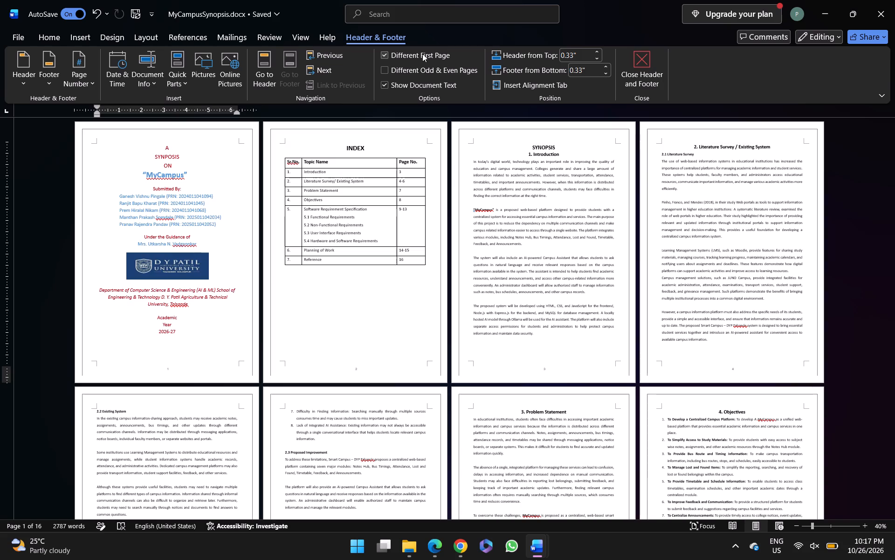
key("ctrl+z")
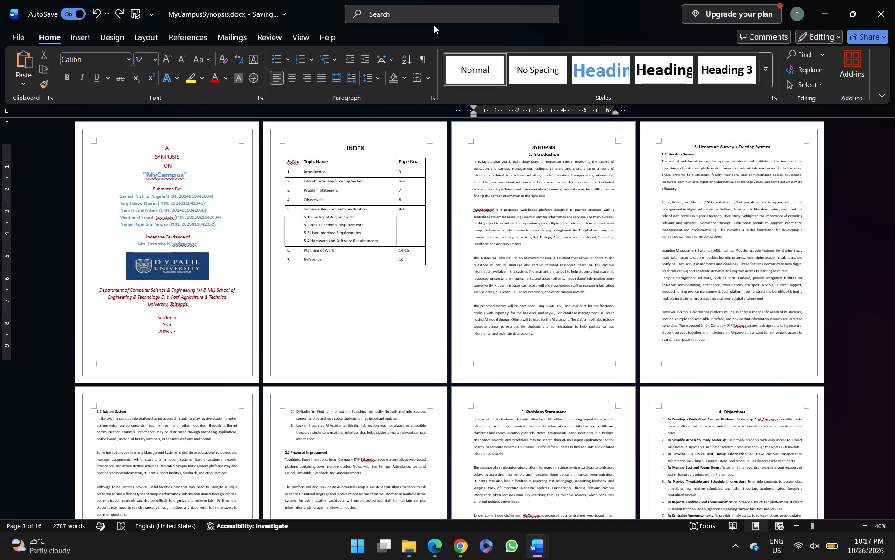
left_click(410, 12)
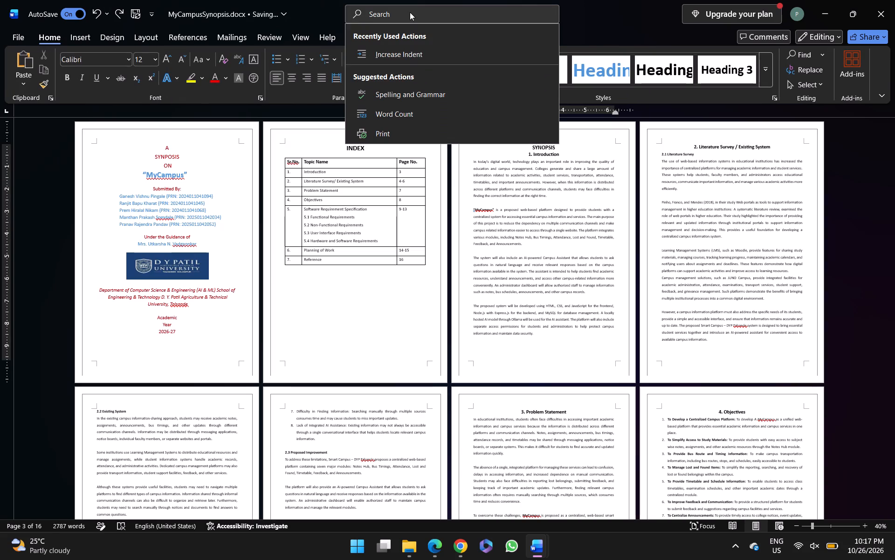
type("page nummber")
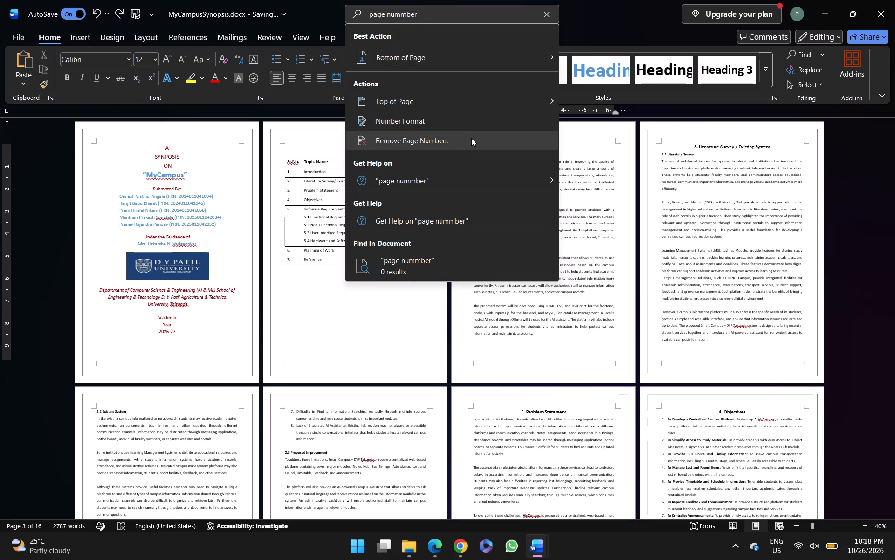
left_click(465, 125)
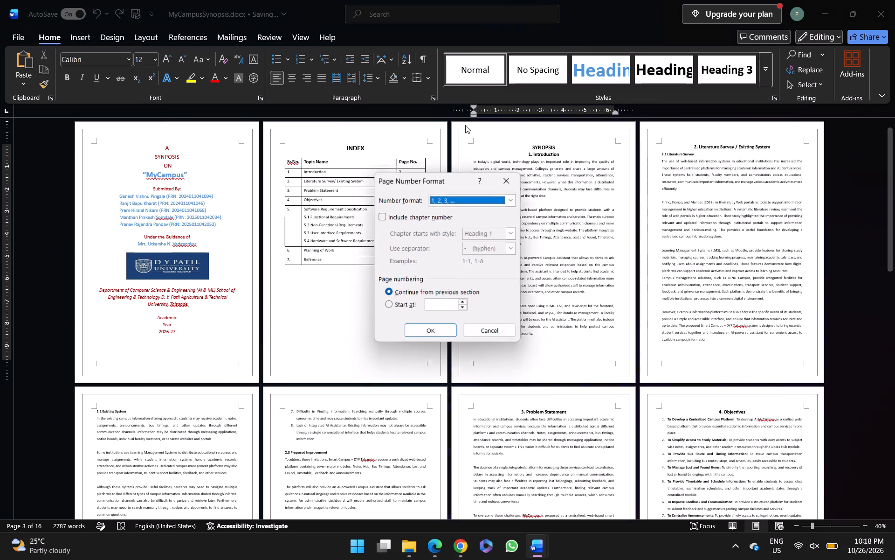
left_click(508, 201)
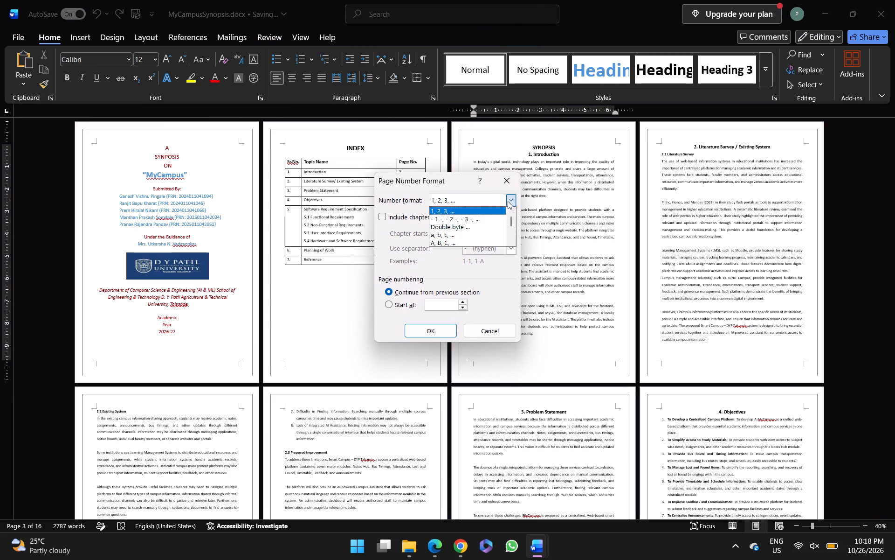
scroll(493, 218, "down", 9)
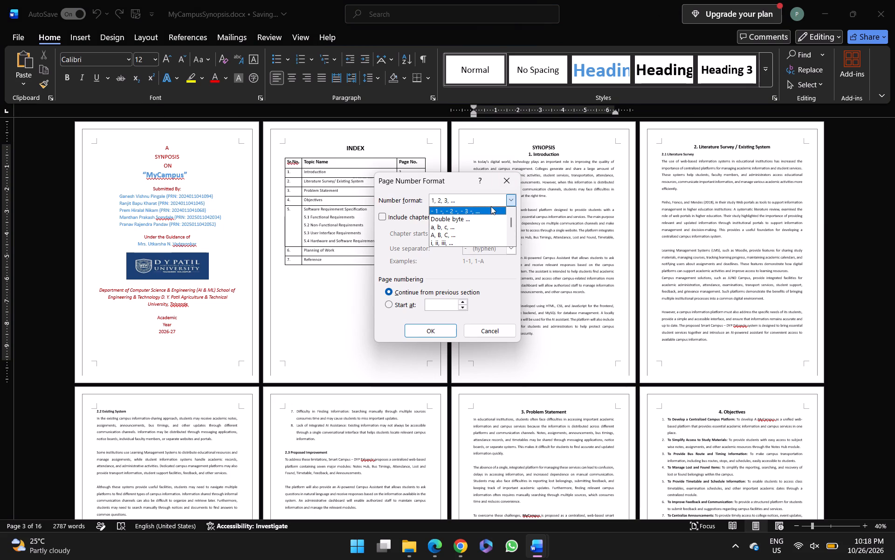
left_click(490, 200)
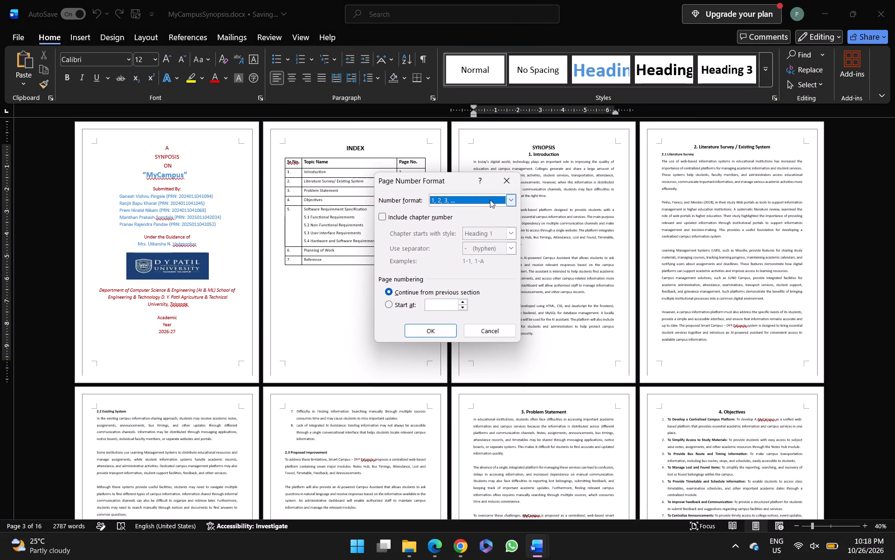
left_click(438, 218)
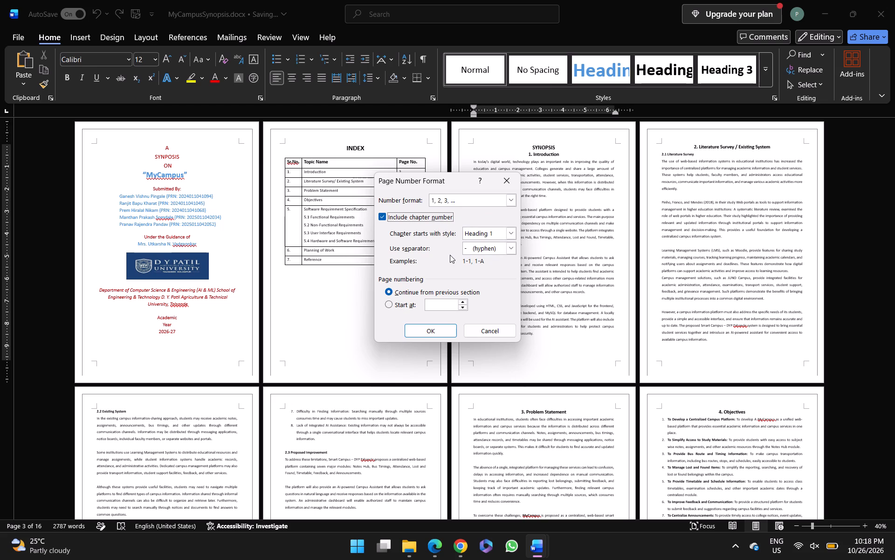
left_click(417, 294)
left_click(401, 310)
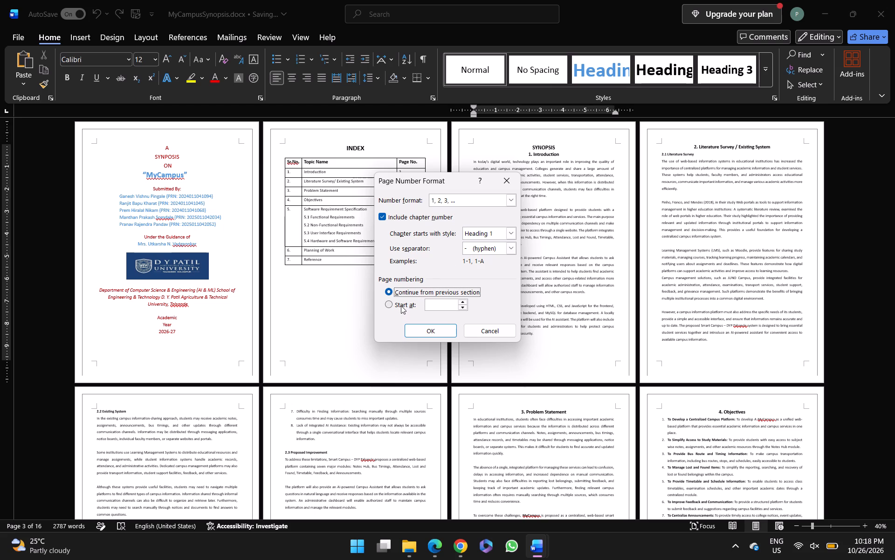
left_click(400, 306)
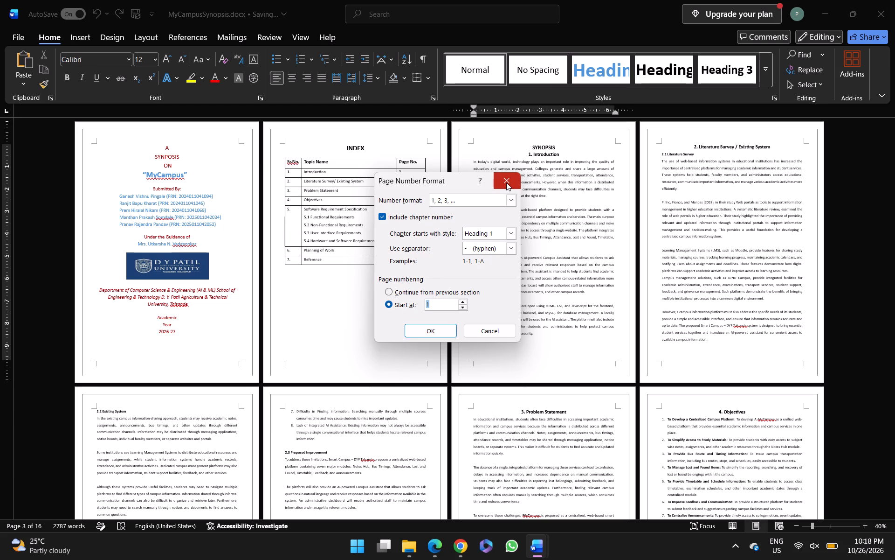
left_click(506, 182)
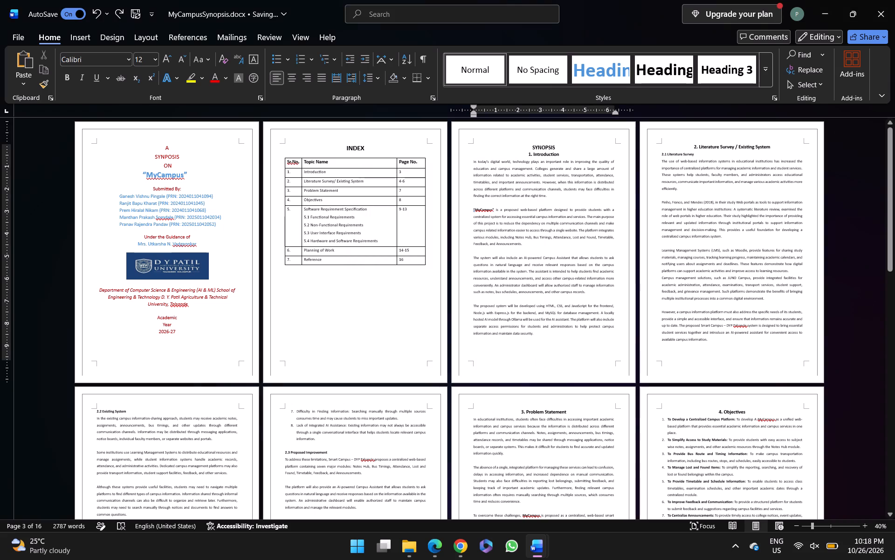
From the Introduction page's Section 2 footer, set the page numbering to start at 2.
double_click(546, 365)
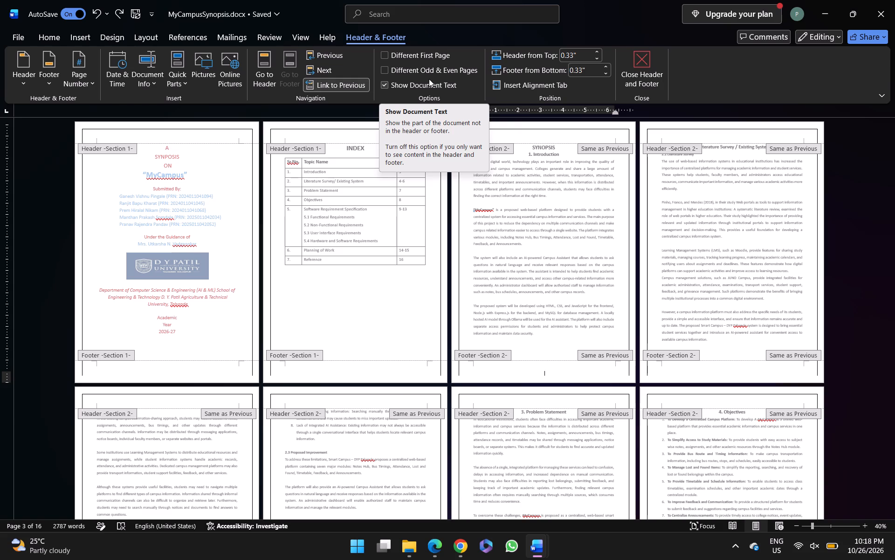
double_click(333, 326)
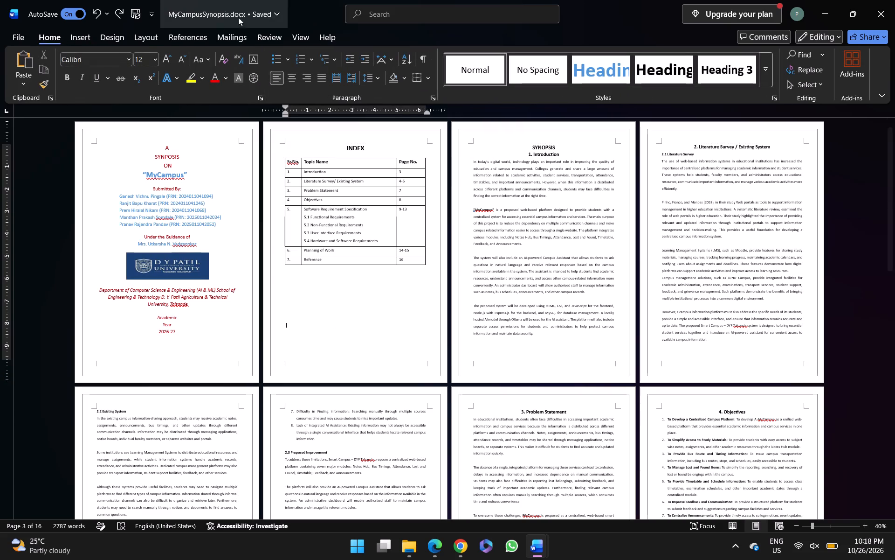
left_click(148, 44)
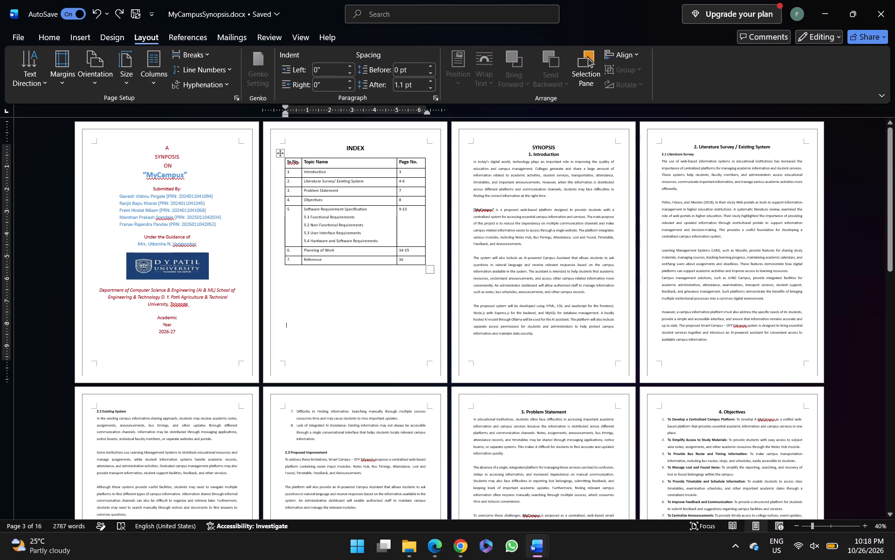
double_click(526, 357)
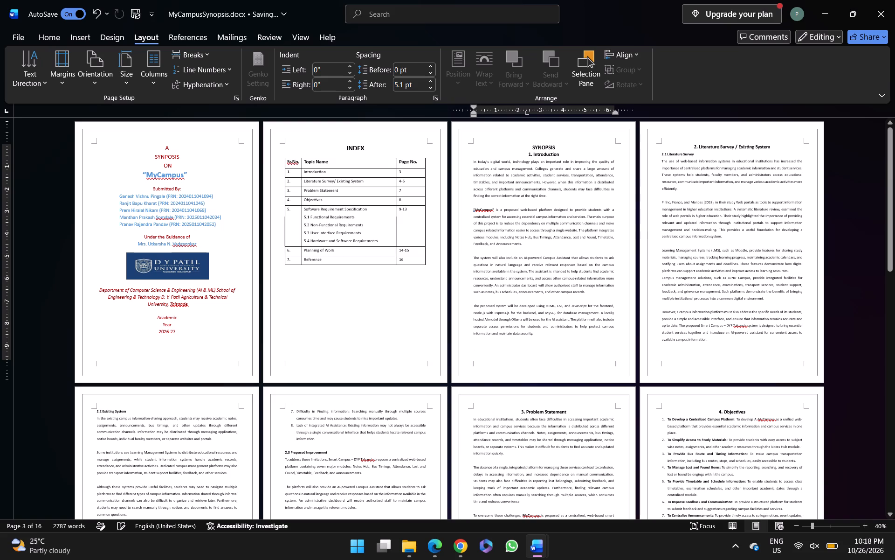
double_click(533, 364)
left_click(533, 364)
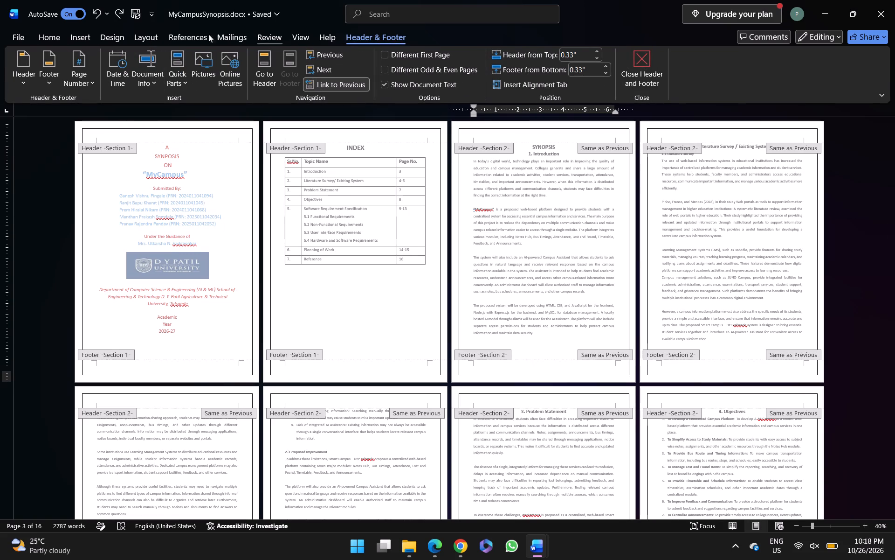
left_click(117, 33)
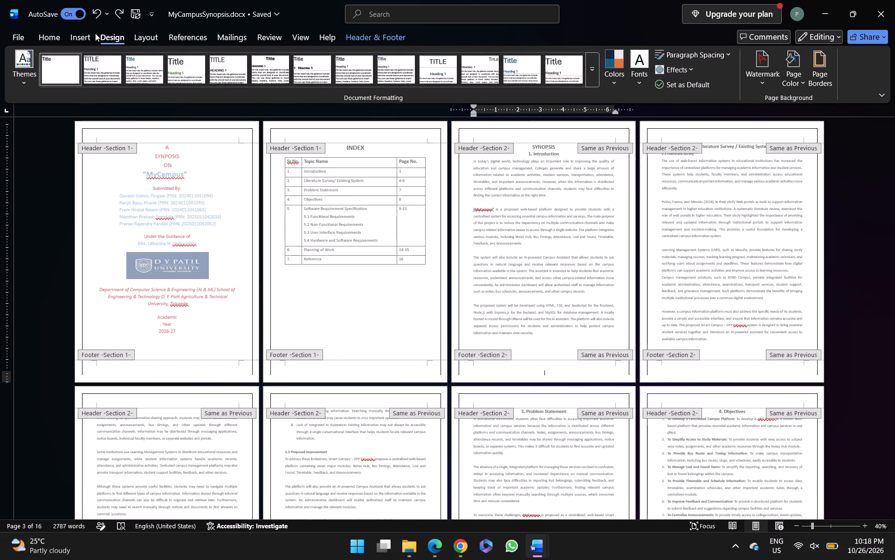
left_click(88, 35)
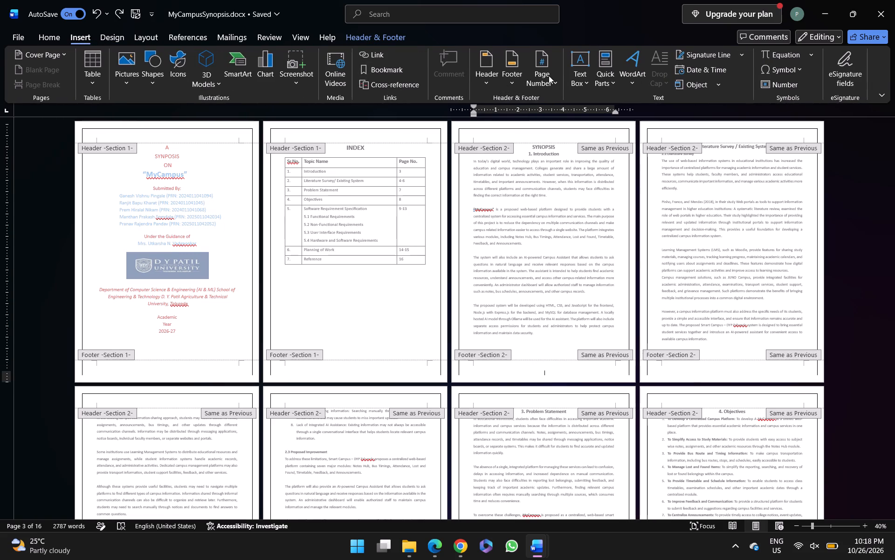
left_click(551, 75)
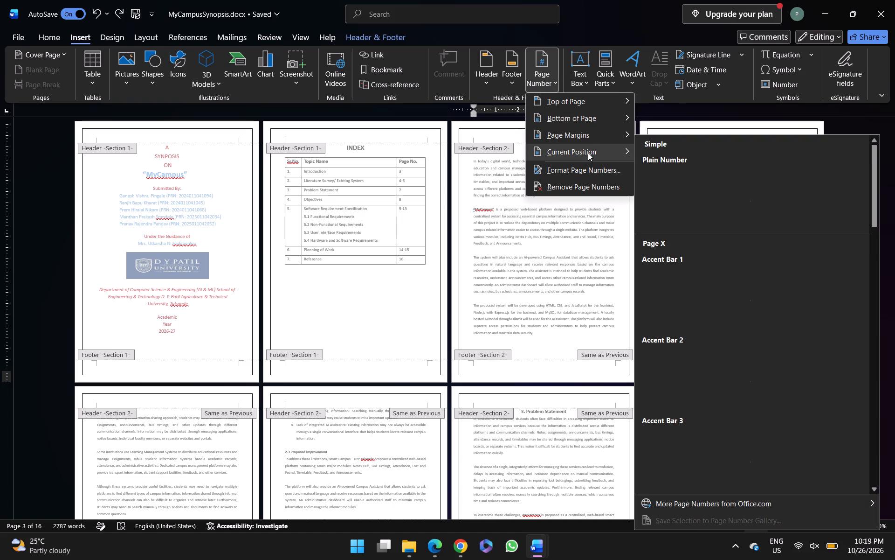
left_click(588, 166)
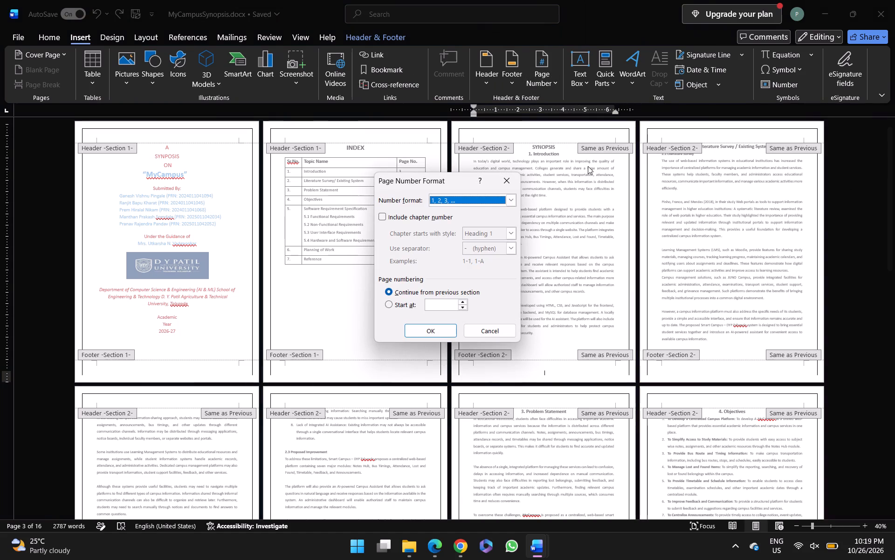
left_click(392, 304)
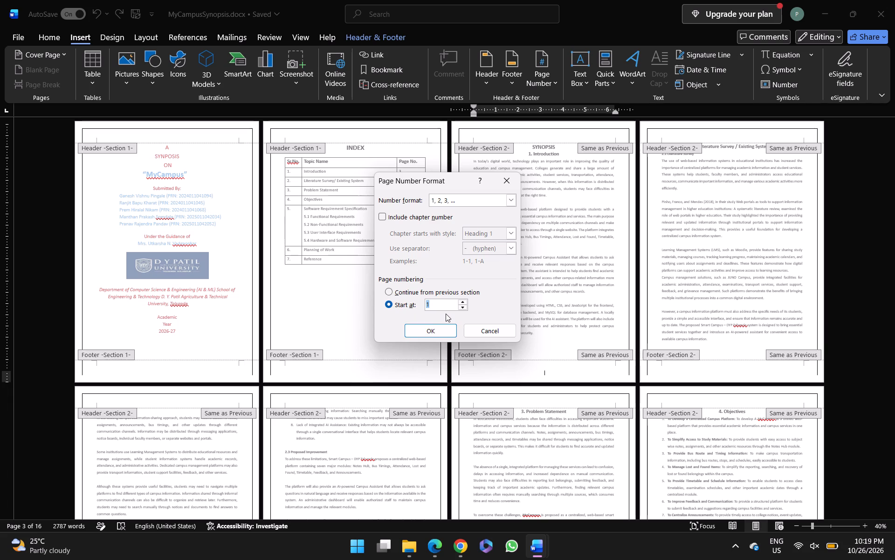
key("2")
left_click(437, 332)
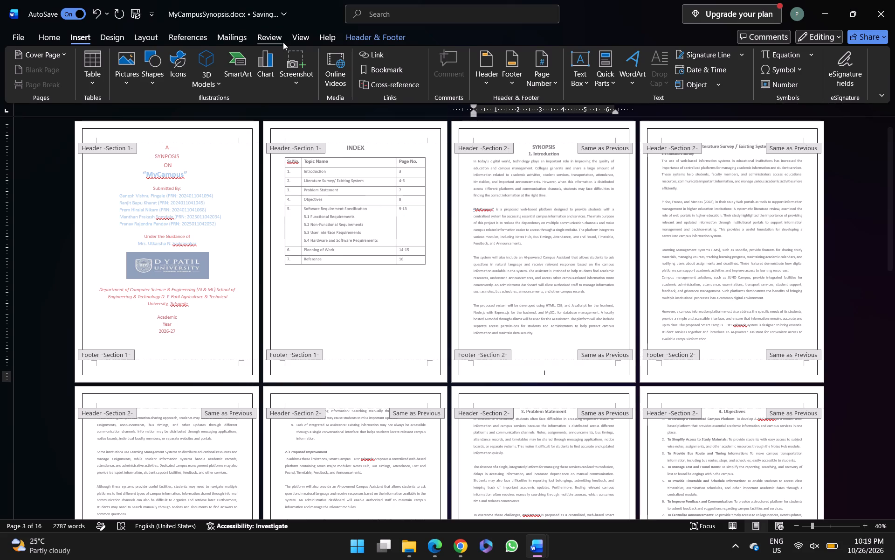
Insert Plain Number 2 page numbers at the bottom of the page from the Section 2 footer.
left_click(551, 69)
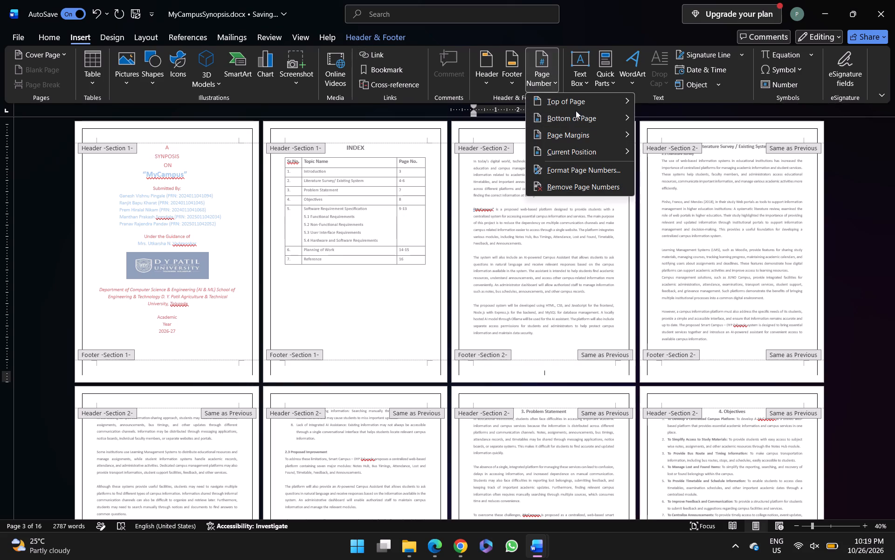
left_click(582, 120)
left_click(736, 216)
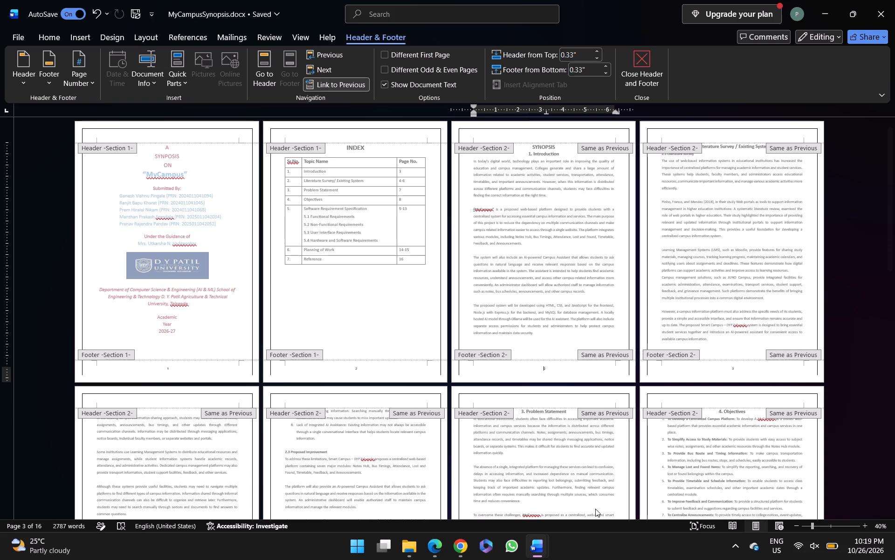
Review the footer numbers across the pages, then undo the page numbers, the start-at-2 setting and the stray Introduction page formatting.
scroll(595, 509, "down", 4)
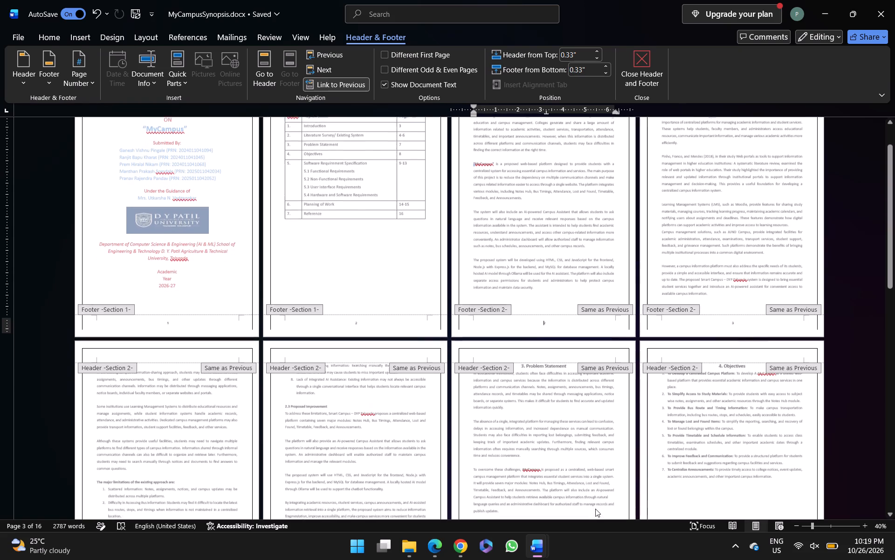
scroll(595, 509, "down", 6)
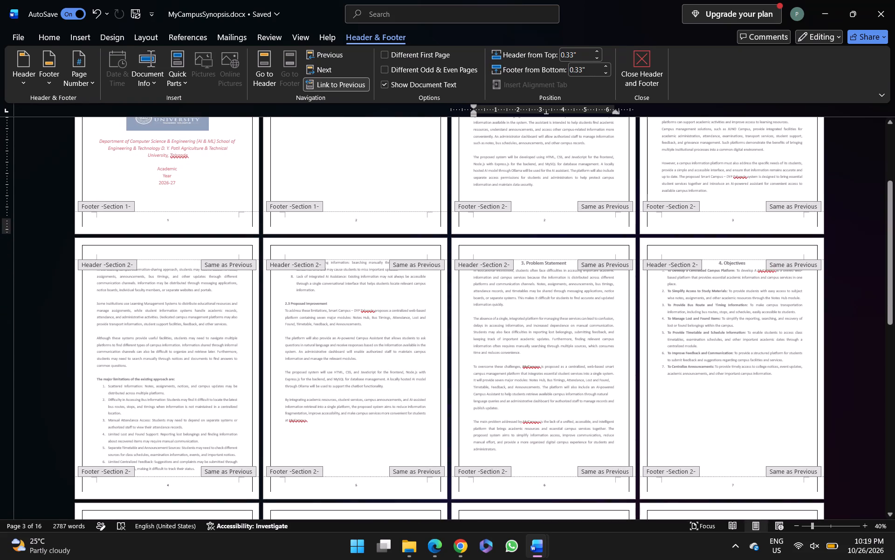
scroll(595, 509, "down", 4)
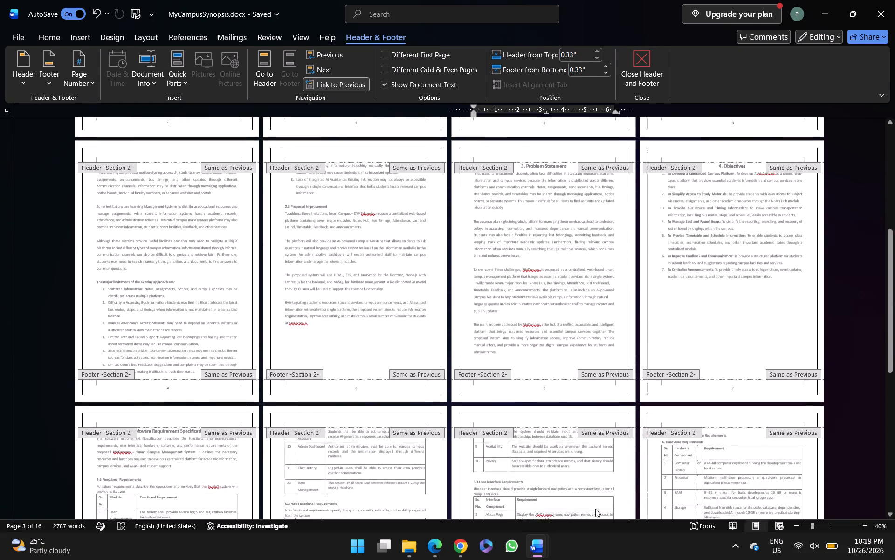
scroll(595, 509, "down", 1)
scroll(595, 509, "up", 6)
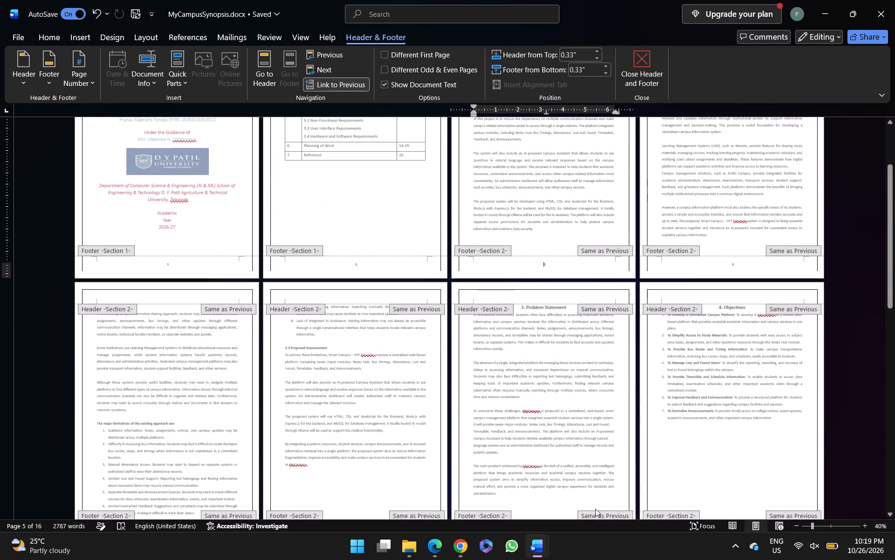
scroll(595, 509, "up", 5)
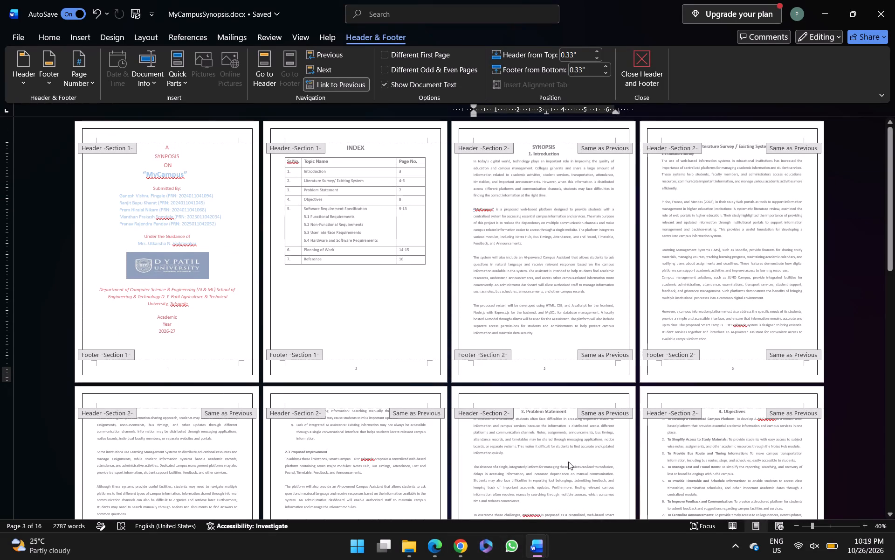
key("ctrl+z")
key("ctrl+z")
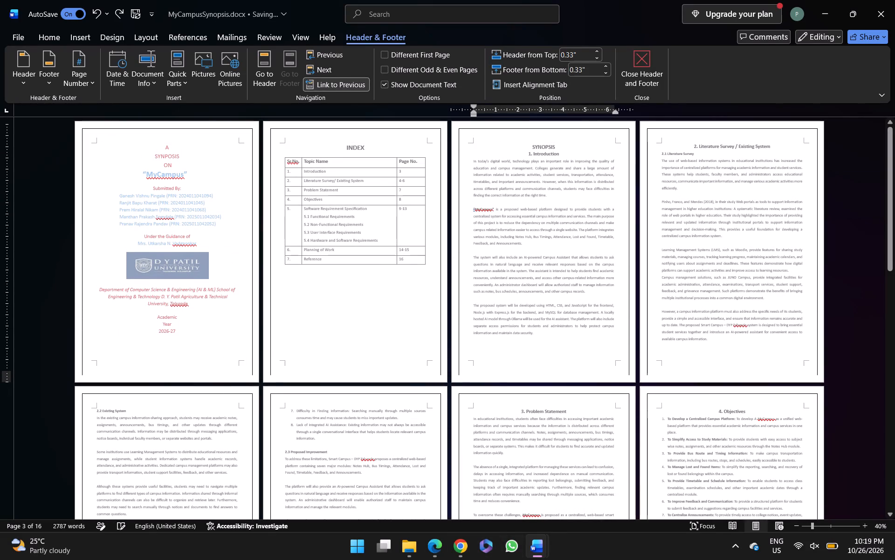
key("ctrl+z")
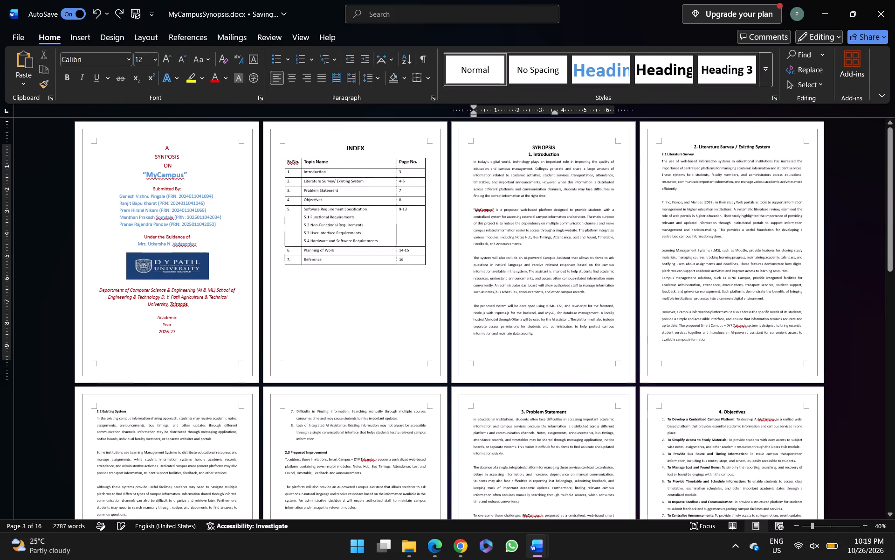
Undo the earlier edits to the blank line above the SYNOPSIS heading on the Introduction page.
key("ctrl+z")
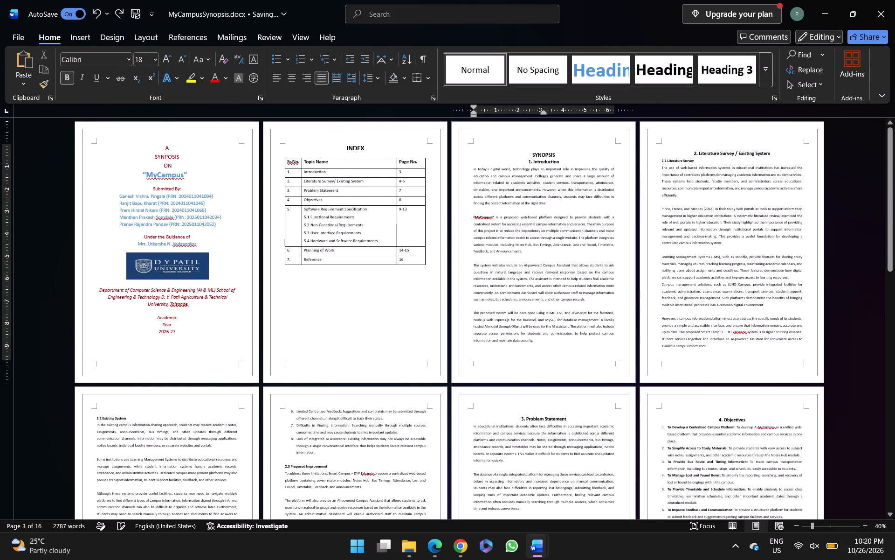
key("ctrl+z")
key("ctrl+z")
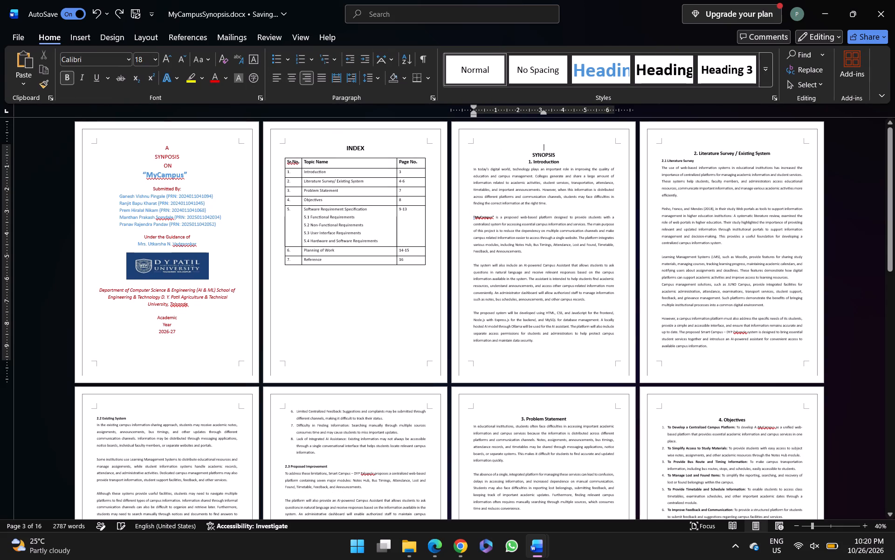
Undo the remaining earlier edits, back through the section break between the Index and Introduction pages.
key("ctrl+z")
key("ctrl+z")
key("ctrl+z")
key("ctrl+z")
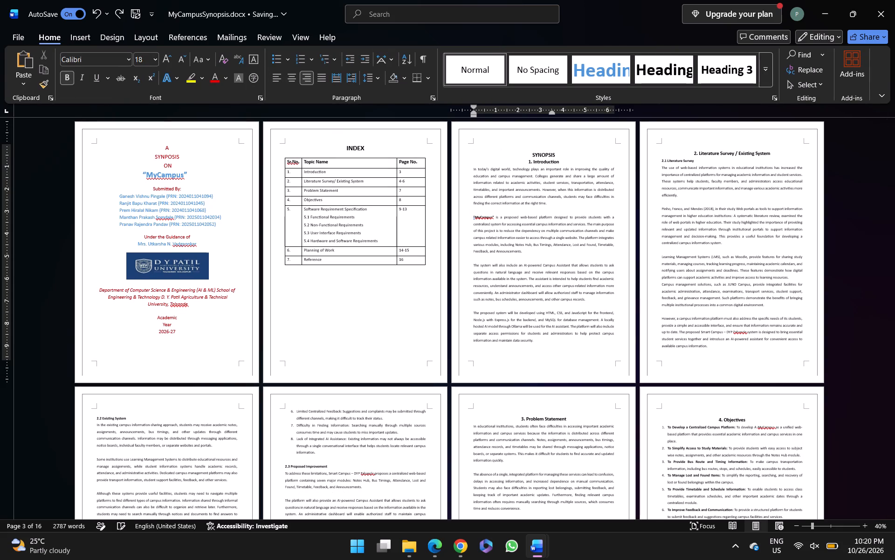
key("ctrl+z")
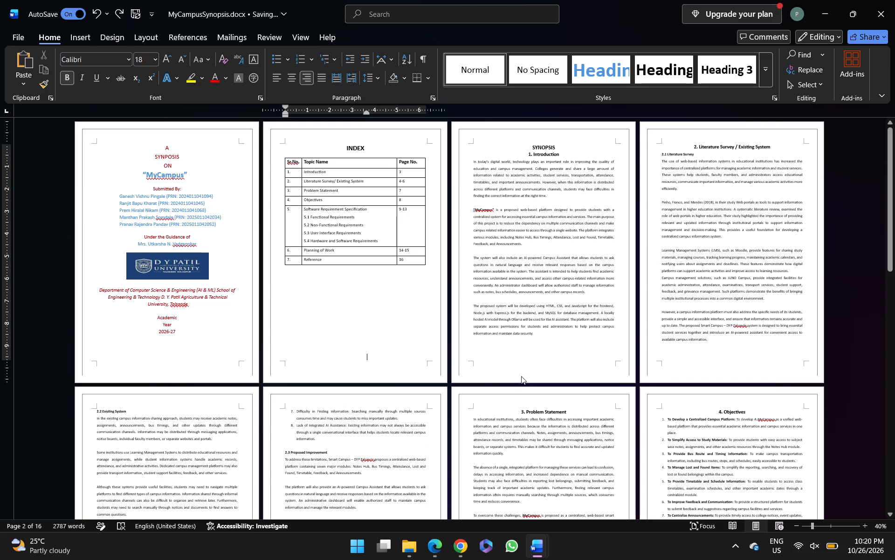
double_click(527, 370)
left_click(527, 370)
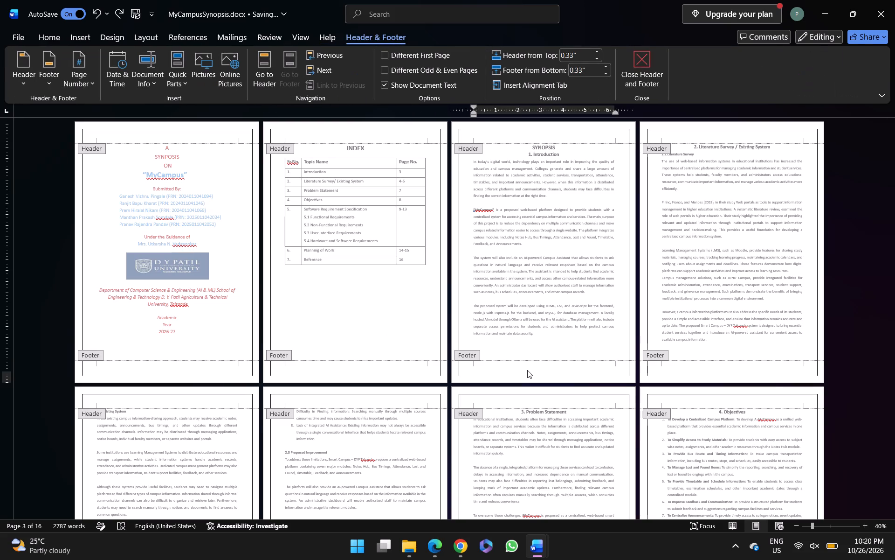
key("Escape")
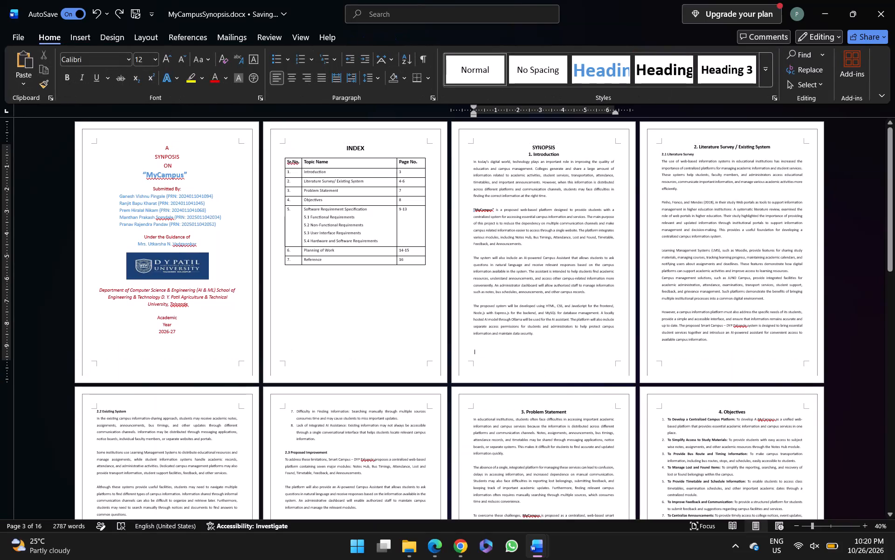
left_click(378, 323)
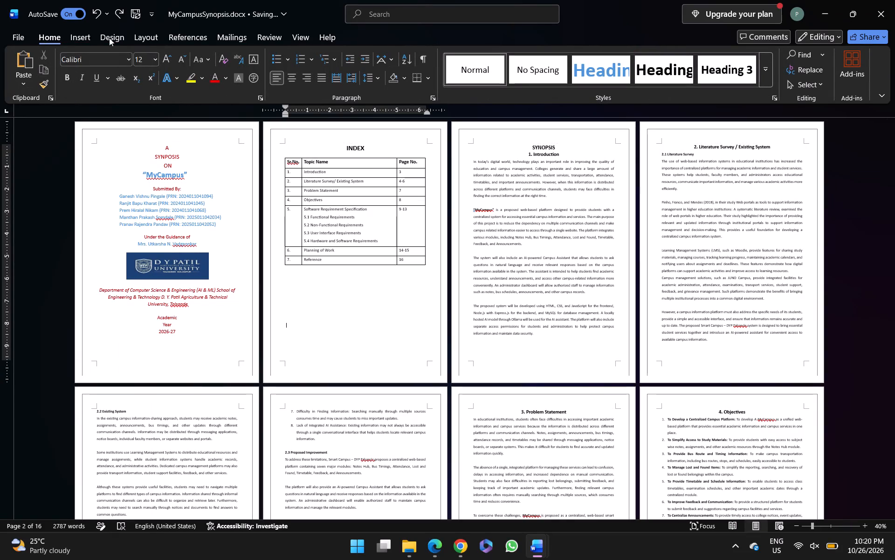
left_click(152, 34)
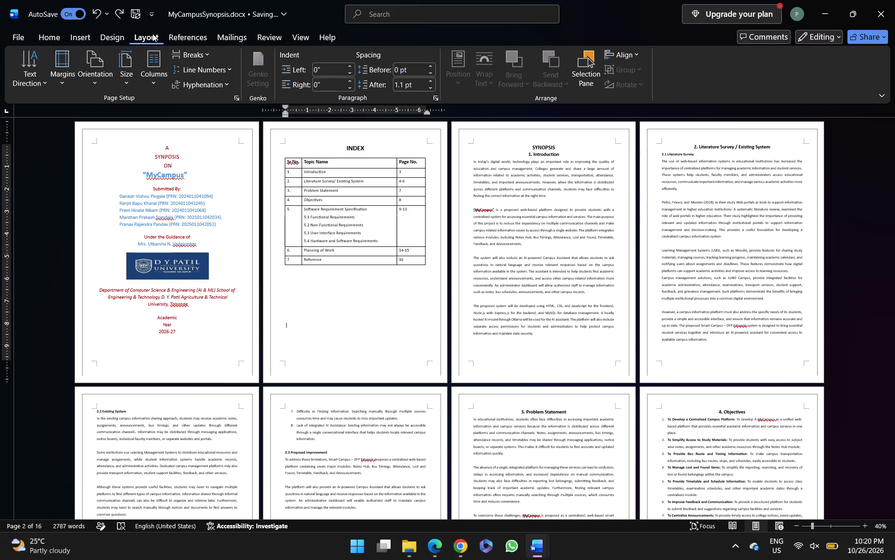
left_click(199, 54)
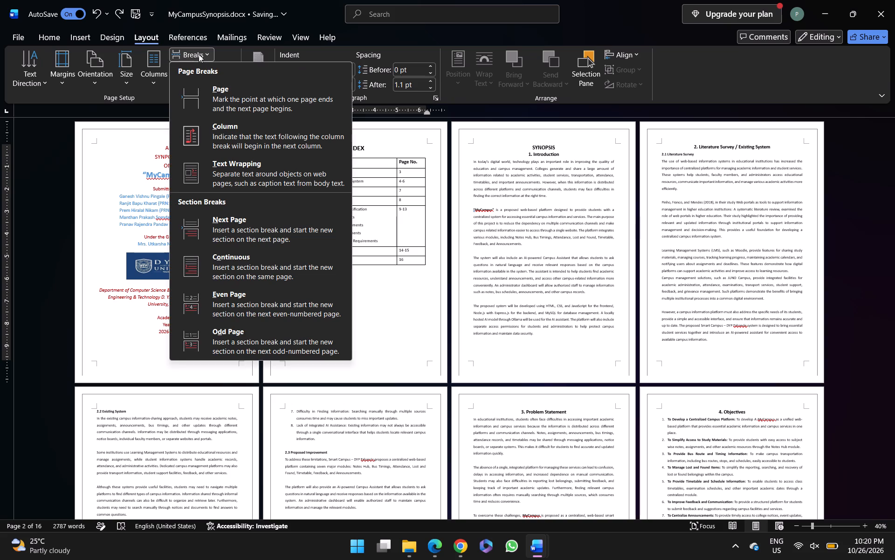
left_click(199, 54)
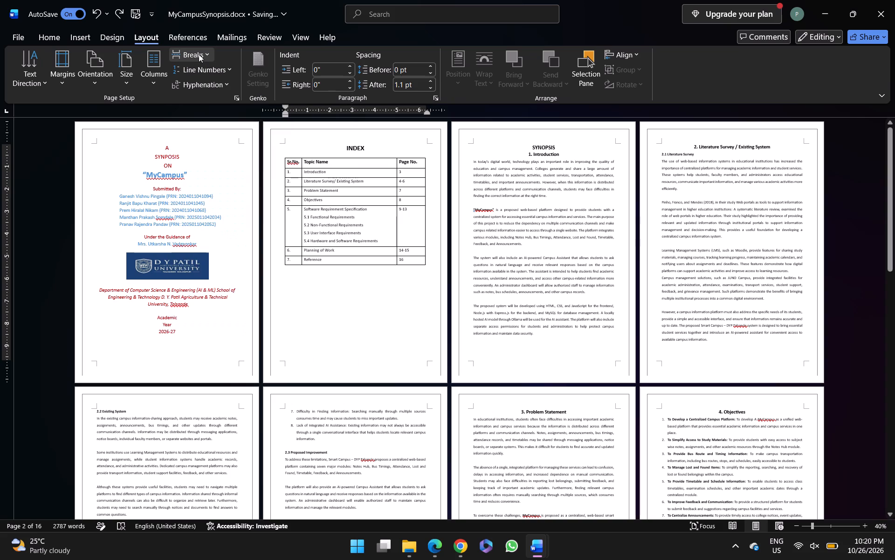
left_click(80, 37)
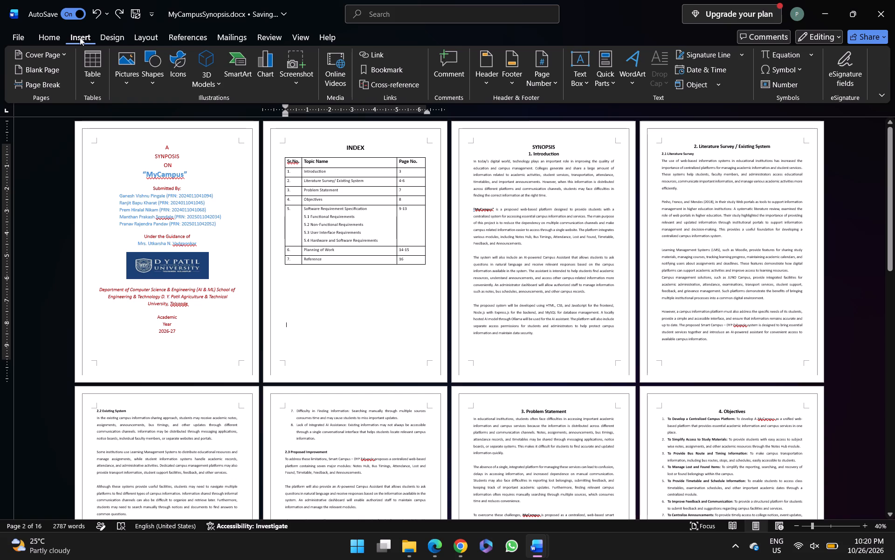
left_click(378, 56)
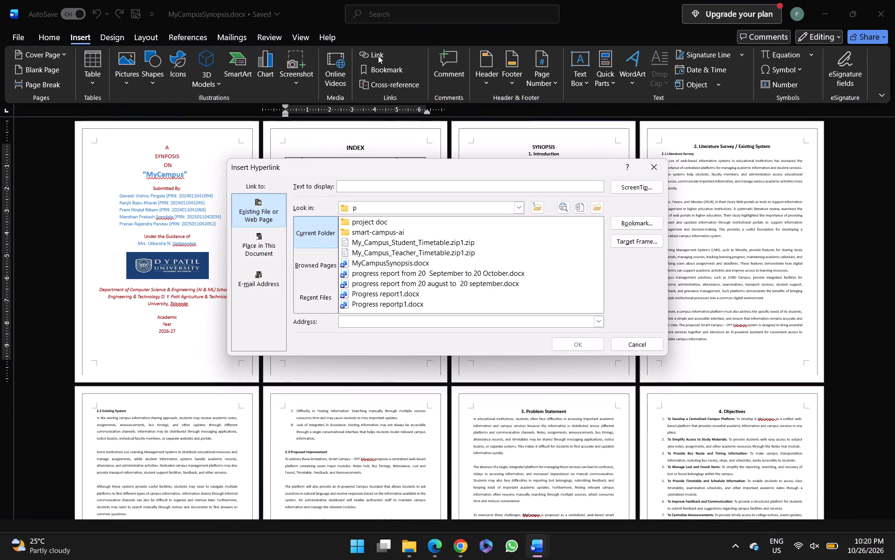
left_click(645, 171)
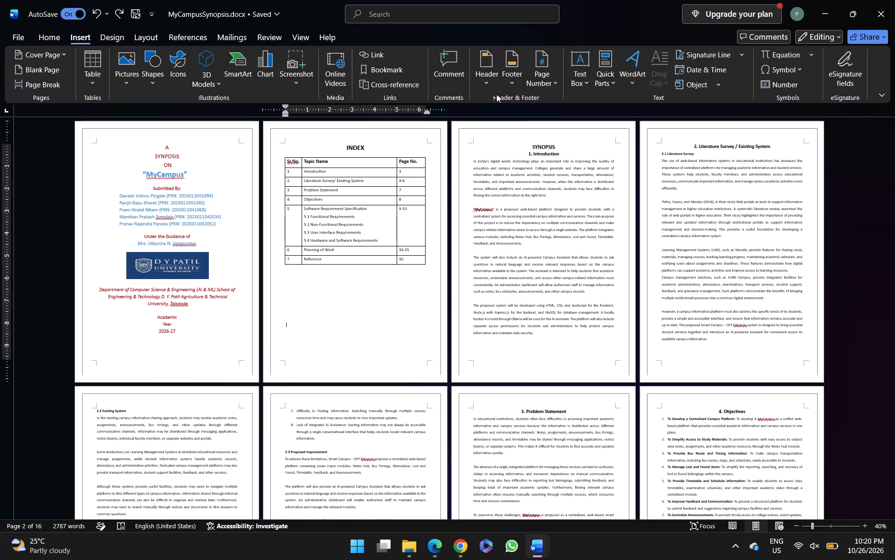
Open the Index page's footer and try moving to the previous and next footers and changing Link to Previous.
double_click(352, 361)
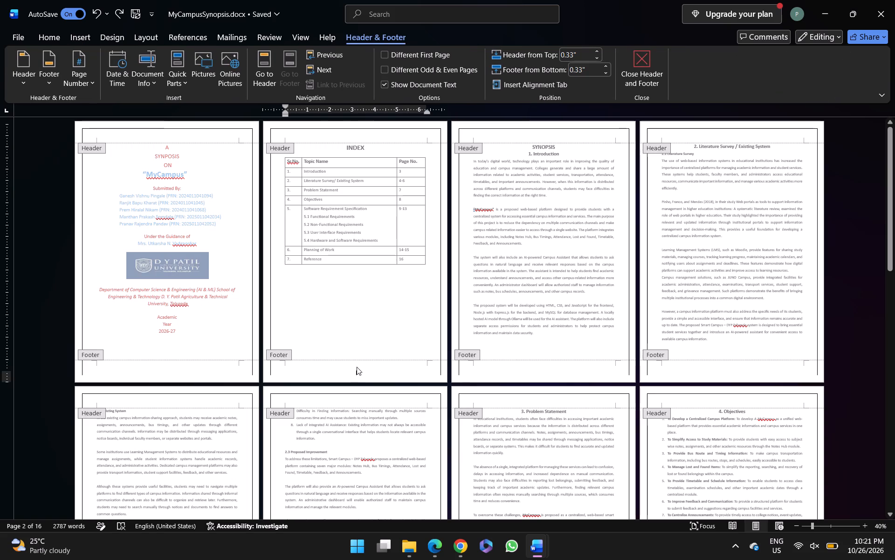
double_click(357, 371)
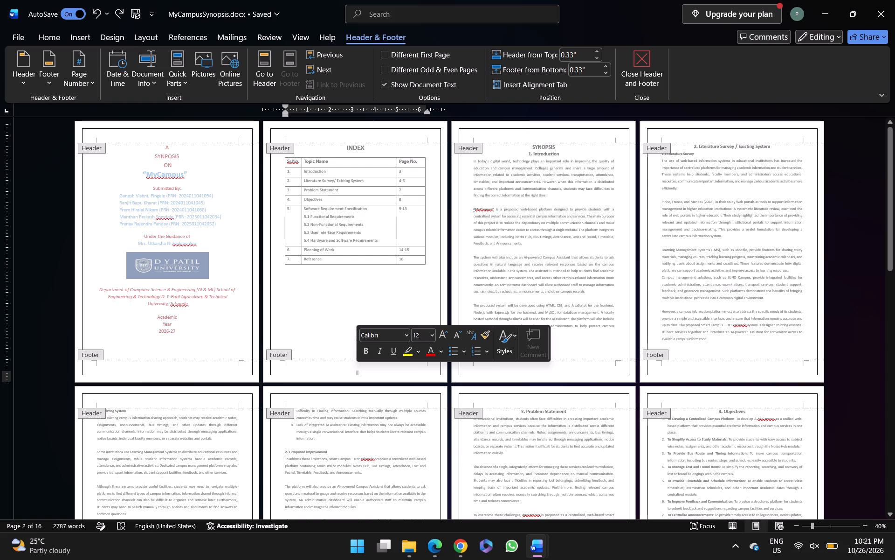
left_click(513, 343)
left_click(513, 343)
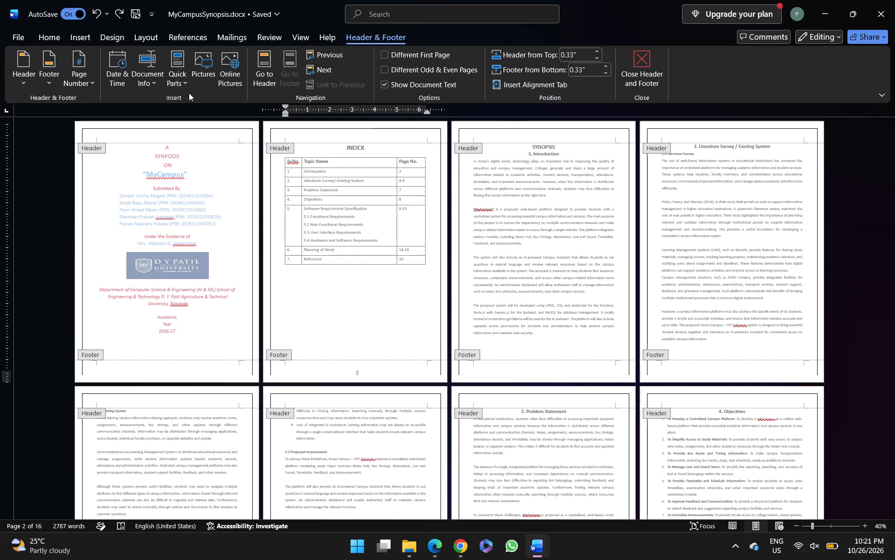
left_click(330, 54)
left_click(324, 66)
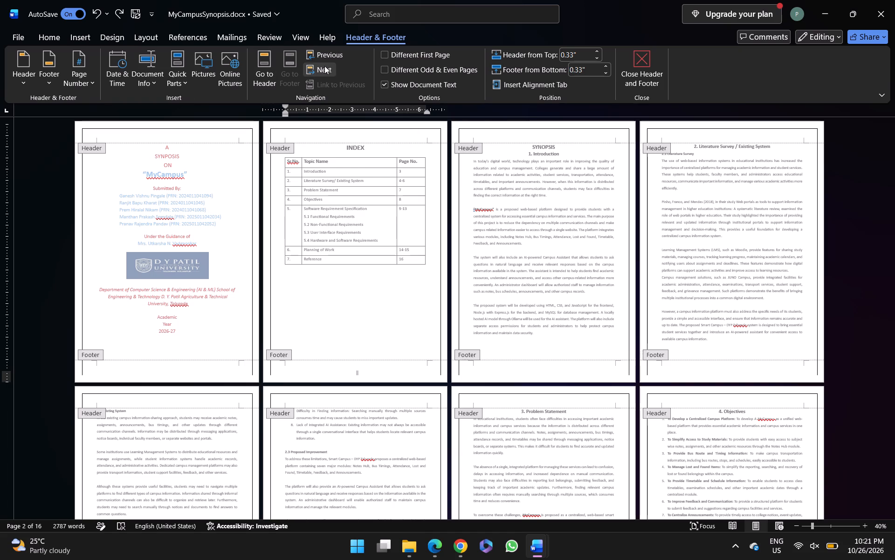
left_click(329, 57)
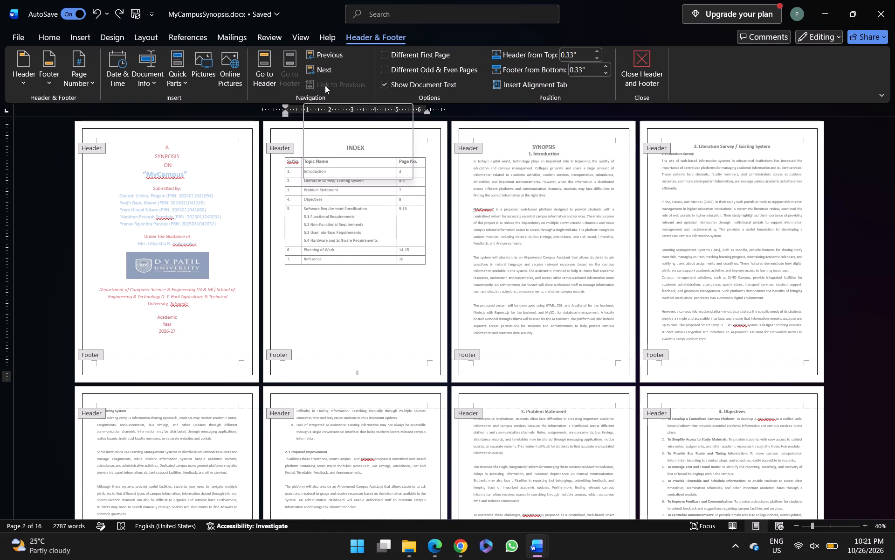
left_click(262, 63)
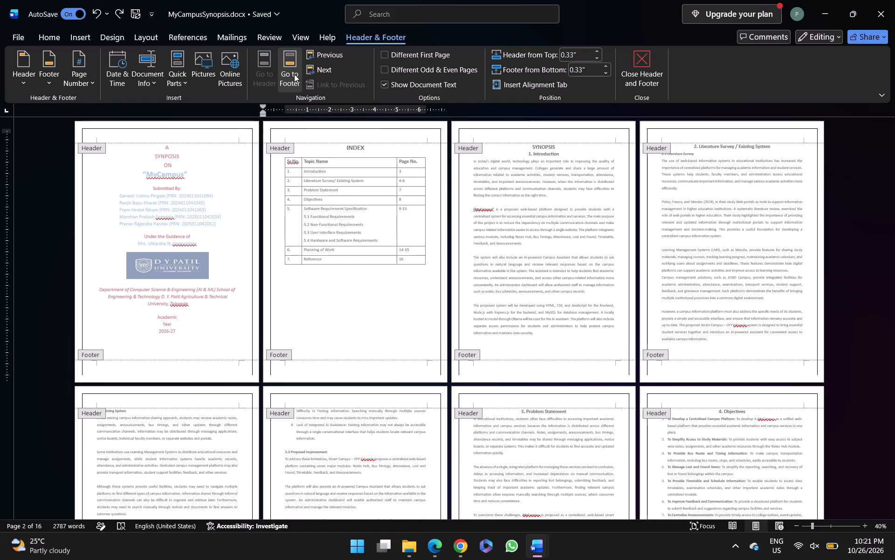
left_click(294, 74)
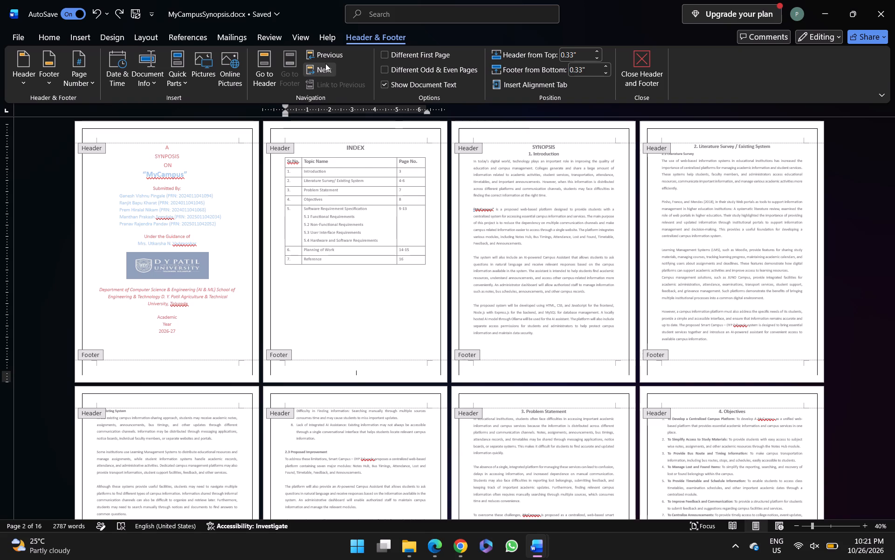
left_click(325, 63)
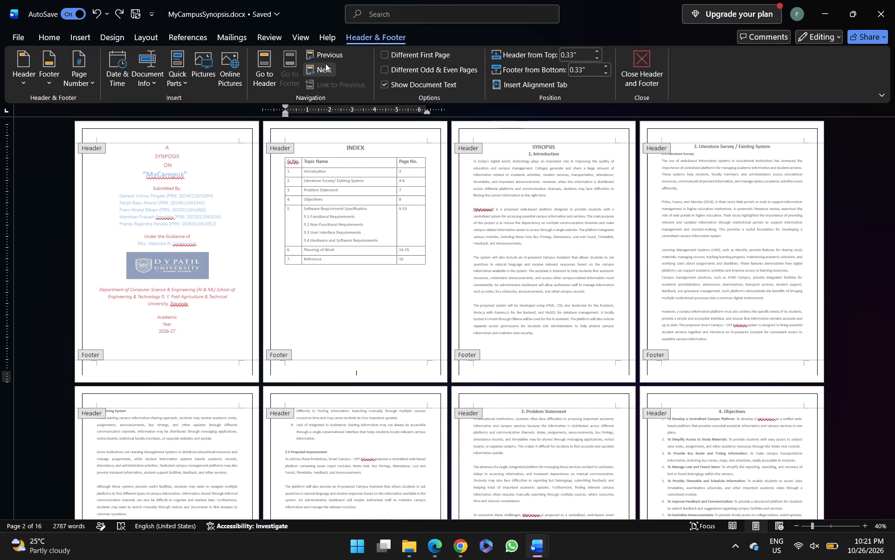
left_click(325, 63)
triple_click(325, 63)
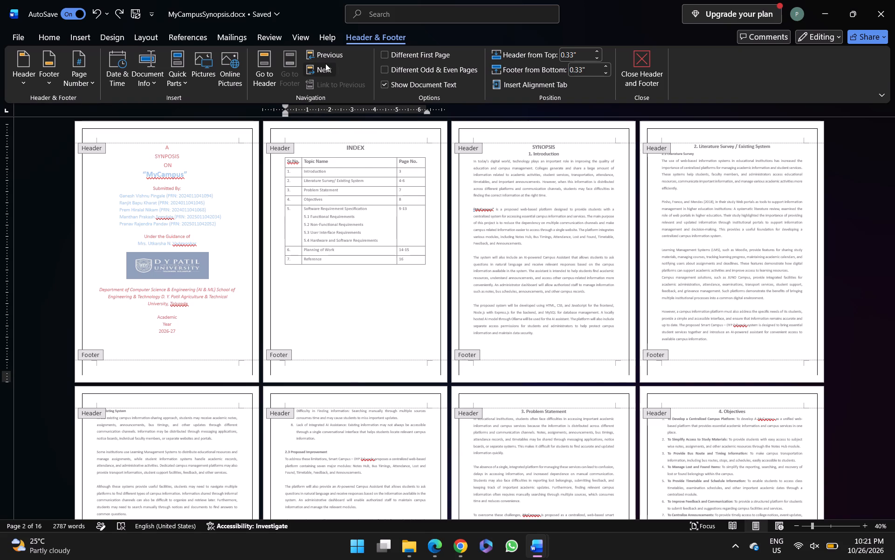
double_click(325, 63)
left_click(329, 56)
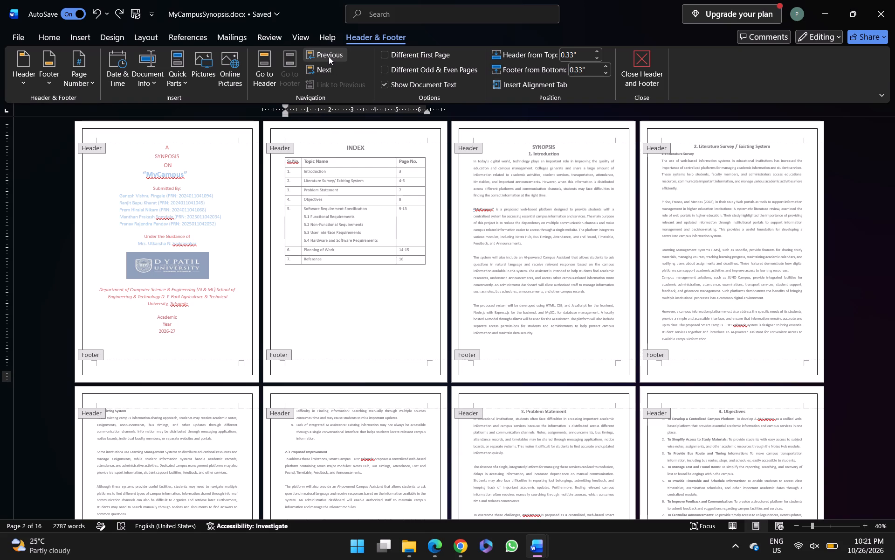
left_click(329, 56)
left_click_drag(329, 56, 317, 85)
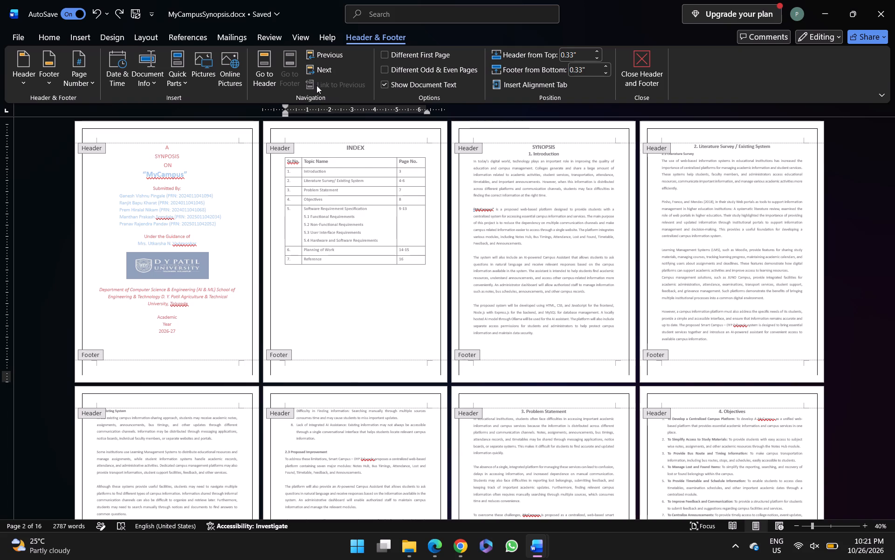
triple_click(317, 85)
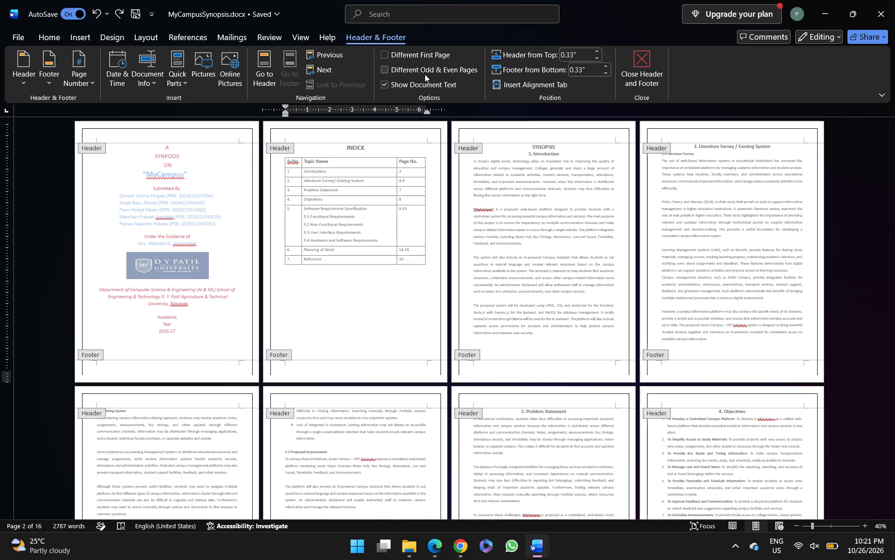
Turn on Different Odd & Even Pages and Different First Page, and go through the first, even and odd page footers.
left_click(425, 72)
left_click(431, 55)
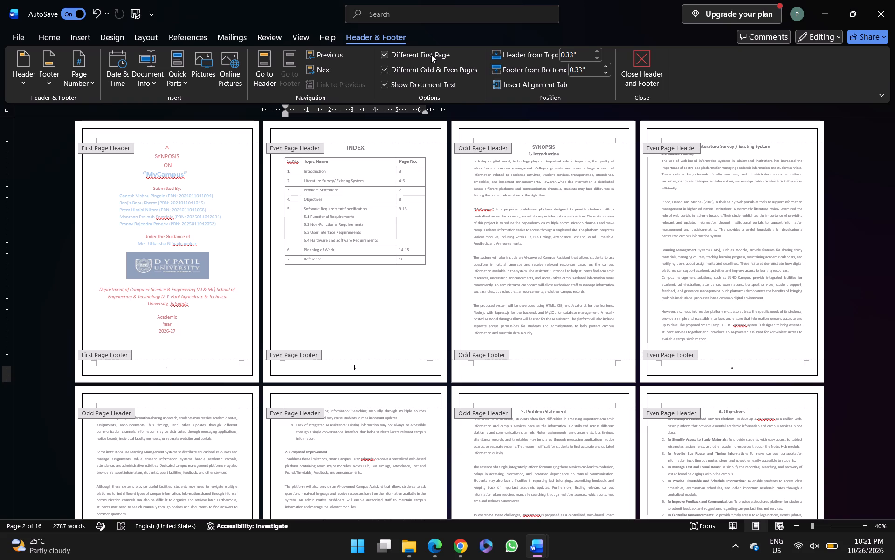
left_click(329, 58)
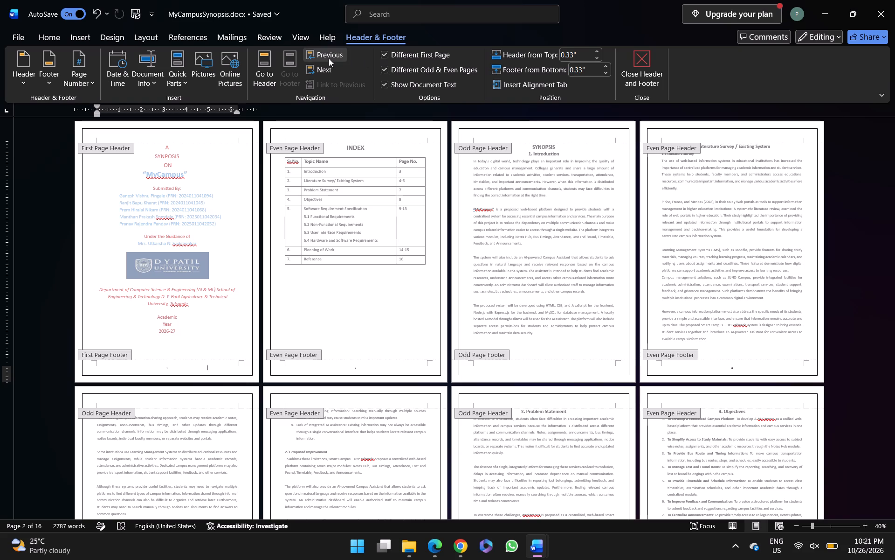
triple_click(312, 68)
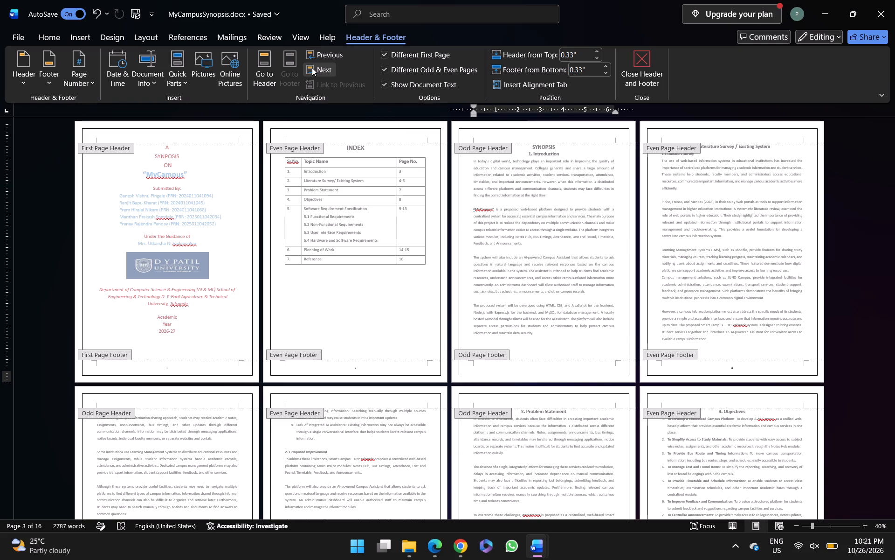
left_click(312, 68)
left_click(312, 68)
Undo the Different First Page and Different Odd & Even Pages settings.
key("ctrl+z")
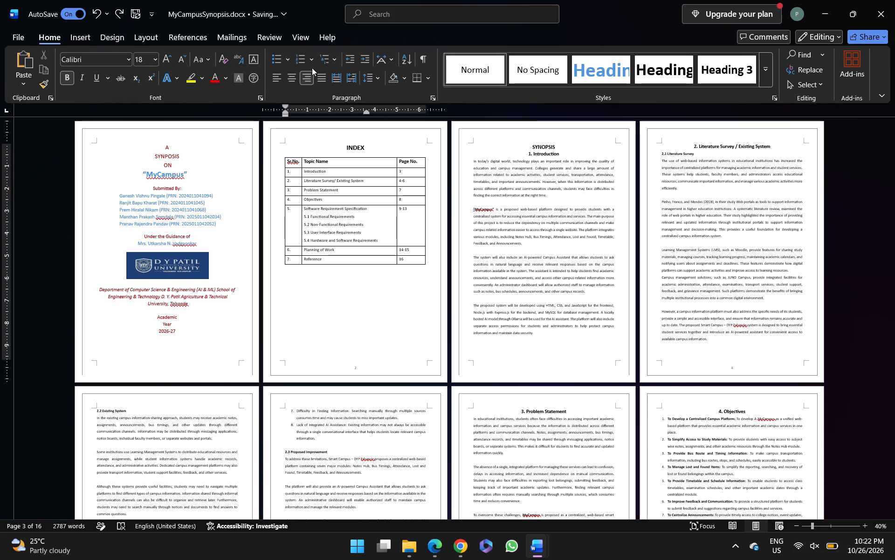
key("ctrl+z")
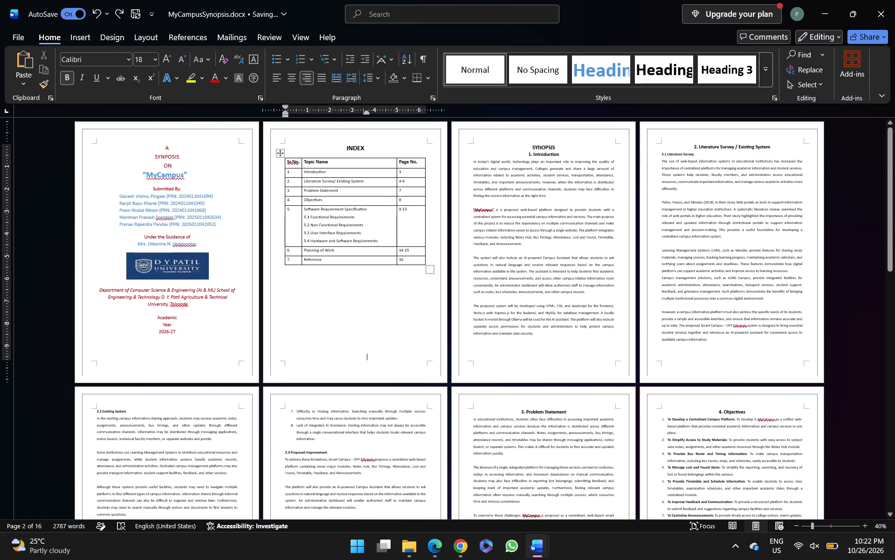
Open the Index page's footer, try changing Link to Previous, and switch between its header and footer.
double_click(367, 364)
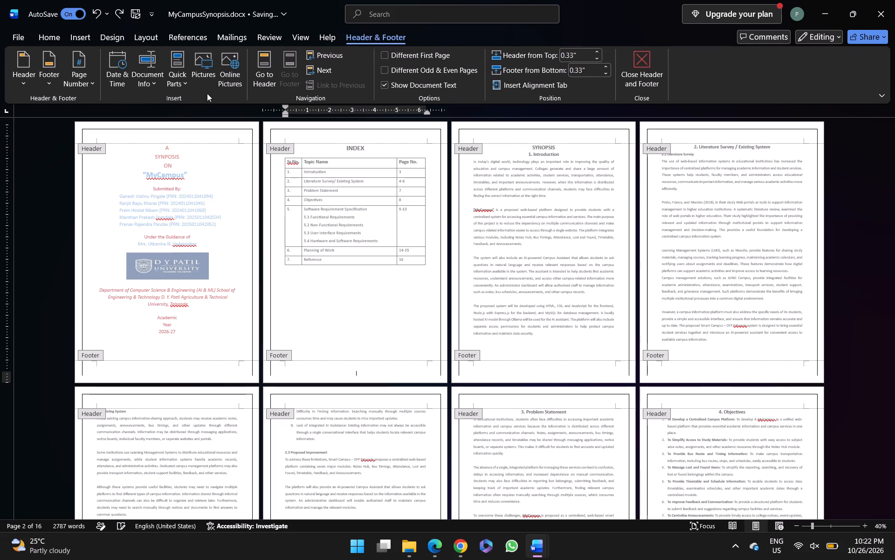
left_click(320, 88)
left_click(320, 88)
left_click(263, 76)
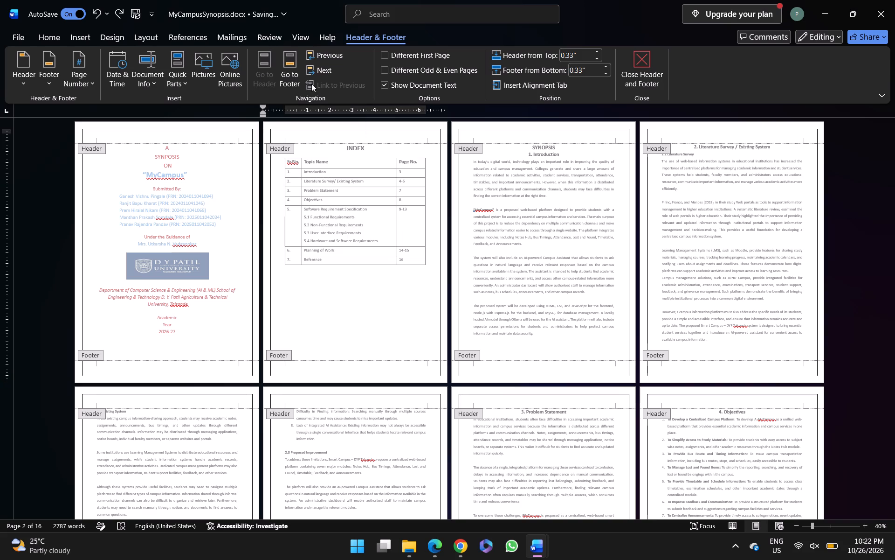
left_click(291, 80)
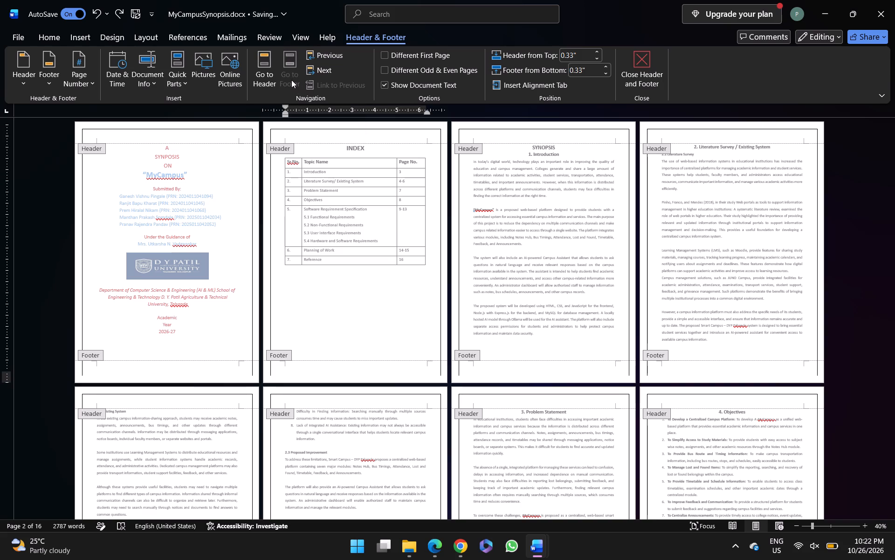
left_click(262, 68)
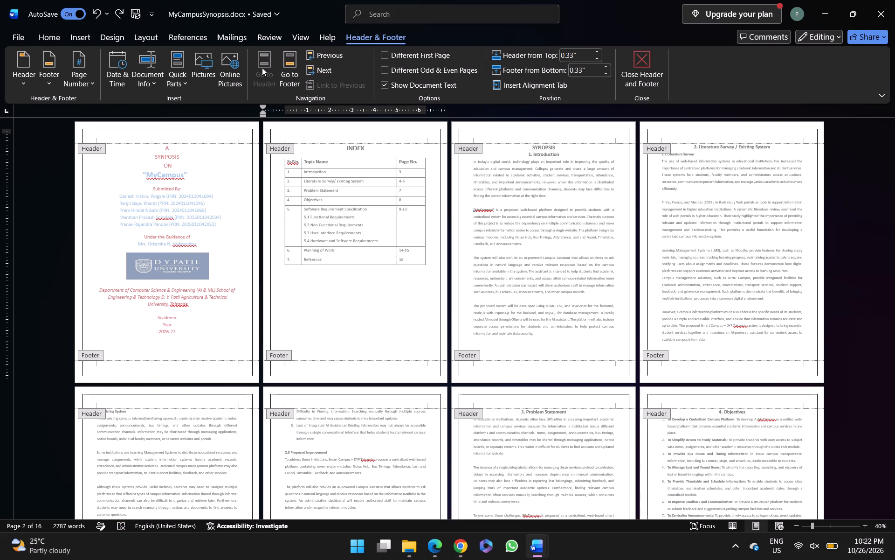
left_click(149, 75)
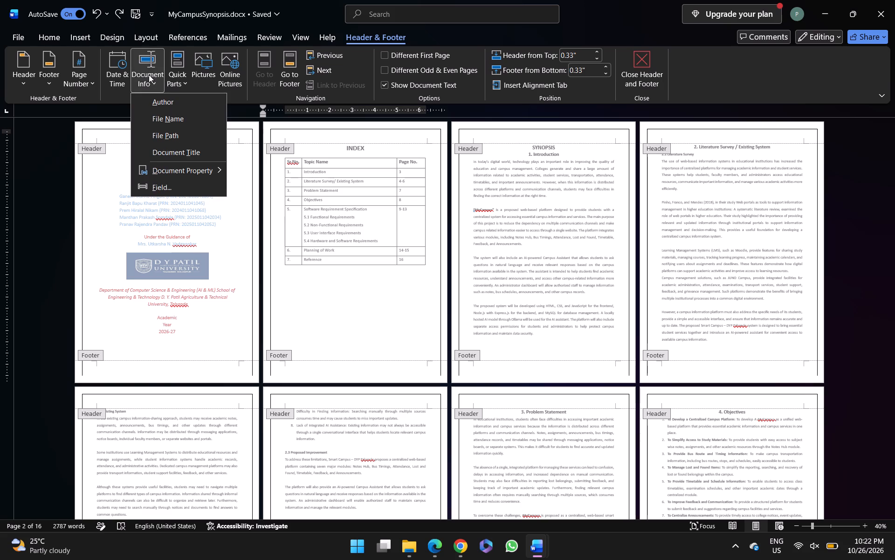
left_click(177, 77)
left_click(177, 77)
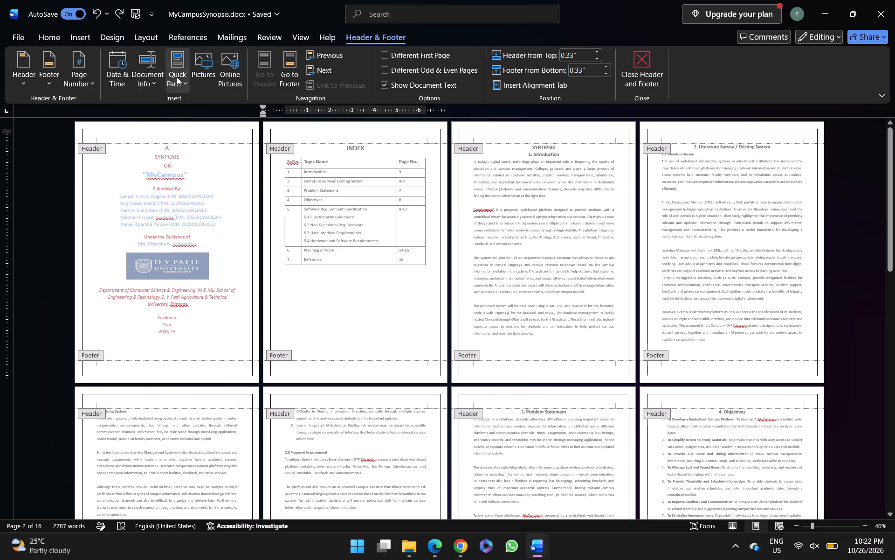
left_click(347, 371)
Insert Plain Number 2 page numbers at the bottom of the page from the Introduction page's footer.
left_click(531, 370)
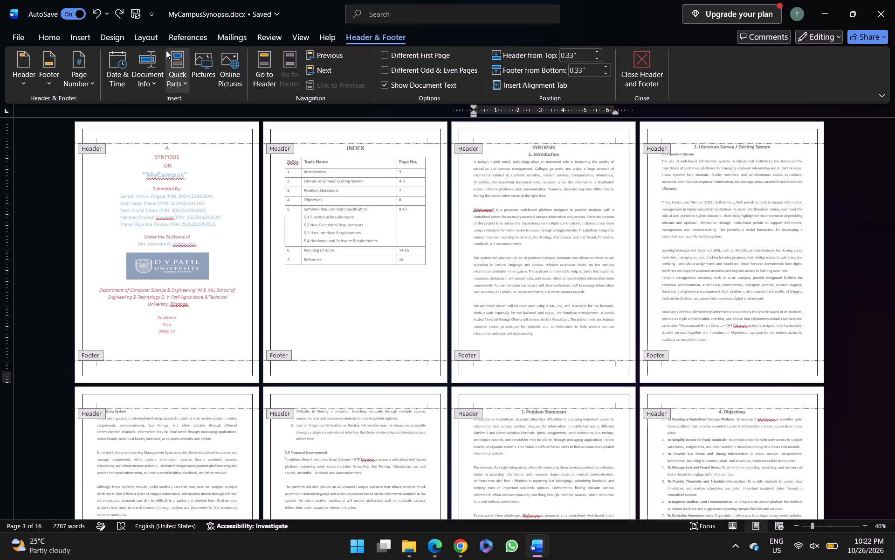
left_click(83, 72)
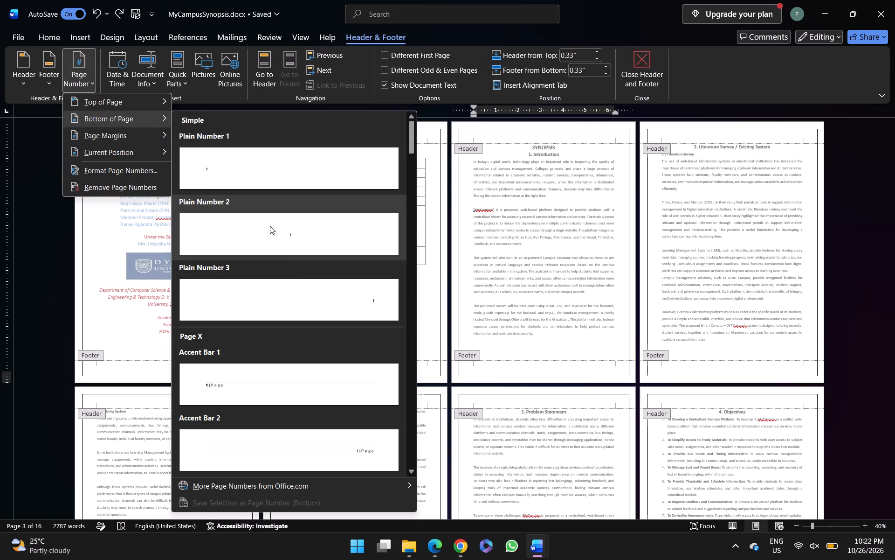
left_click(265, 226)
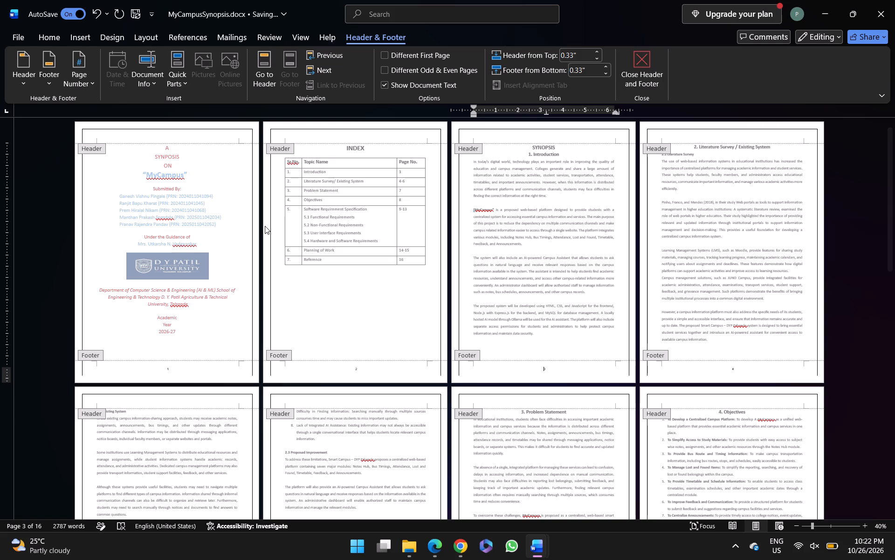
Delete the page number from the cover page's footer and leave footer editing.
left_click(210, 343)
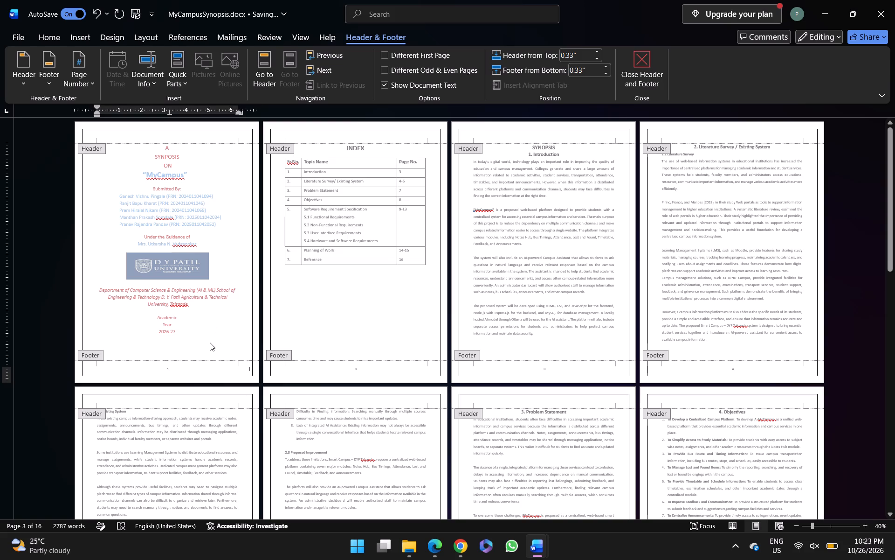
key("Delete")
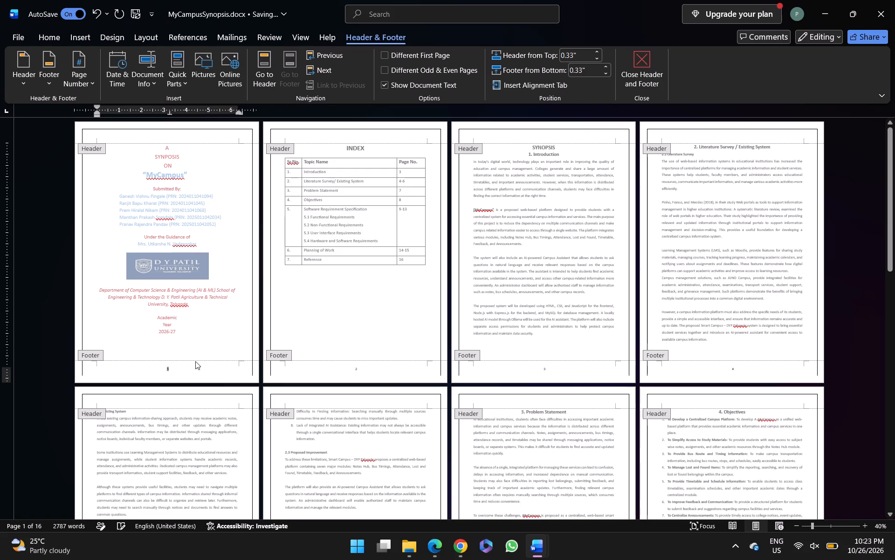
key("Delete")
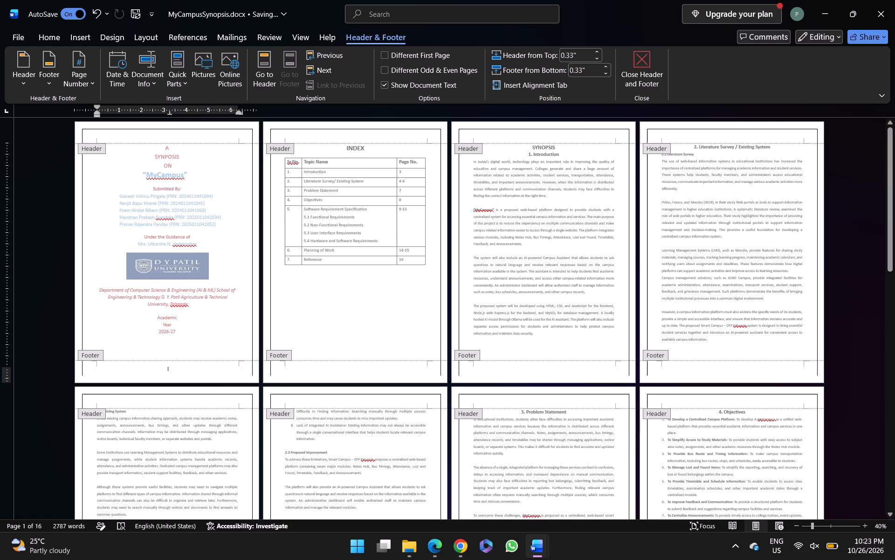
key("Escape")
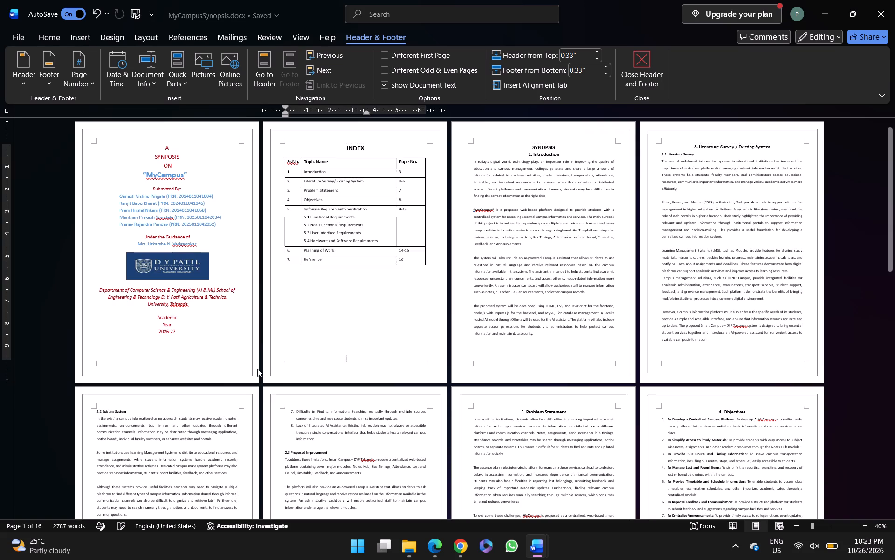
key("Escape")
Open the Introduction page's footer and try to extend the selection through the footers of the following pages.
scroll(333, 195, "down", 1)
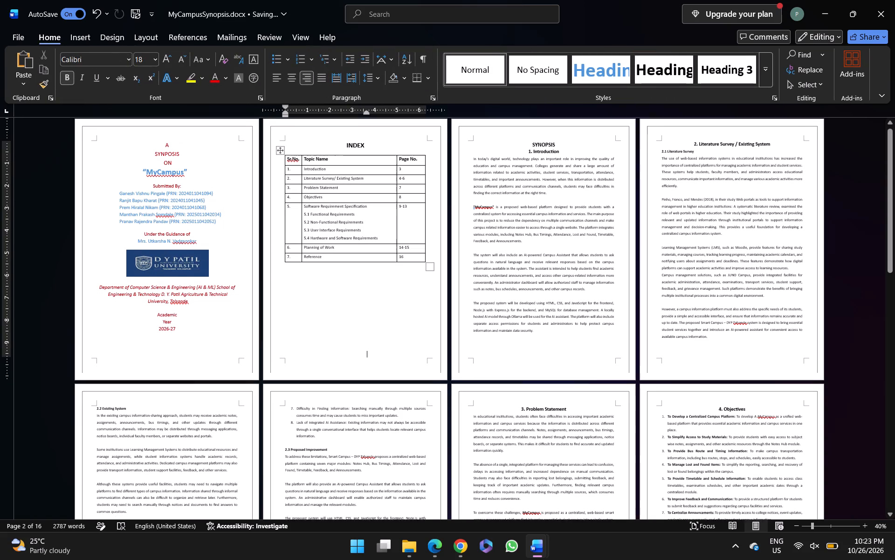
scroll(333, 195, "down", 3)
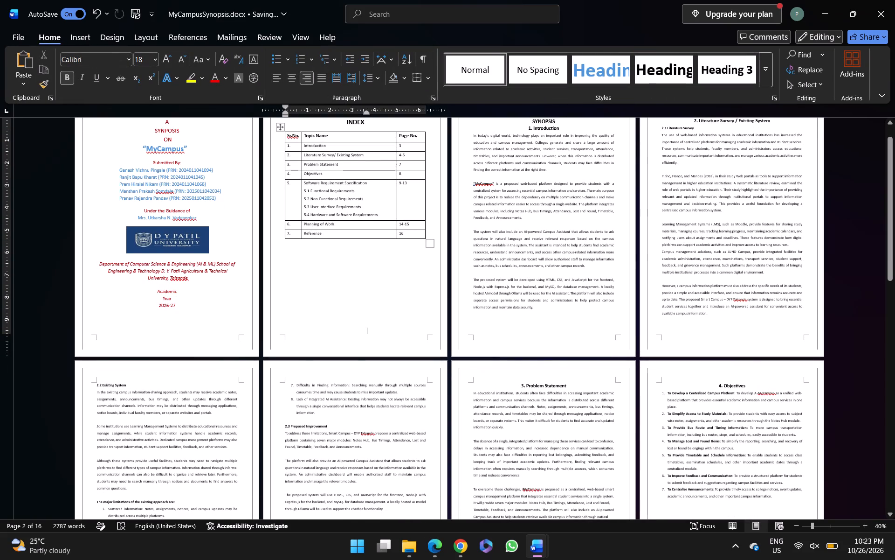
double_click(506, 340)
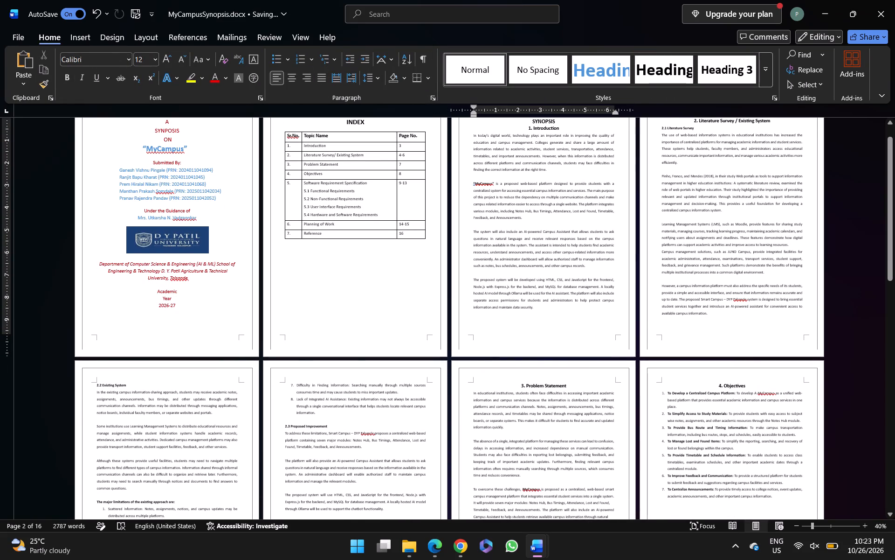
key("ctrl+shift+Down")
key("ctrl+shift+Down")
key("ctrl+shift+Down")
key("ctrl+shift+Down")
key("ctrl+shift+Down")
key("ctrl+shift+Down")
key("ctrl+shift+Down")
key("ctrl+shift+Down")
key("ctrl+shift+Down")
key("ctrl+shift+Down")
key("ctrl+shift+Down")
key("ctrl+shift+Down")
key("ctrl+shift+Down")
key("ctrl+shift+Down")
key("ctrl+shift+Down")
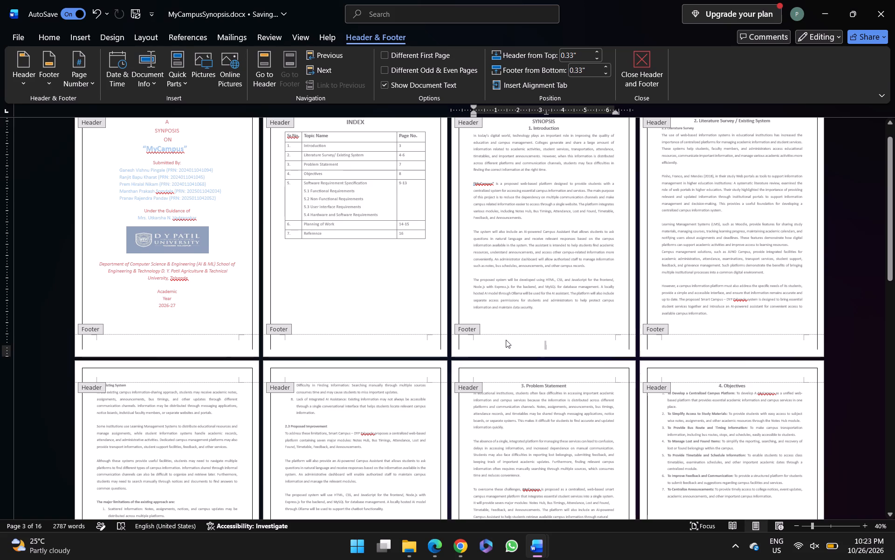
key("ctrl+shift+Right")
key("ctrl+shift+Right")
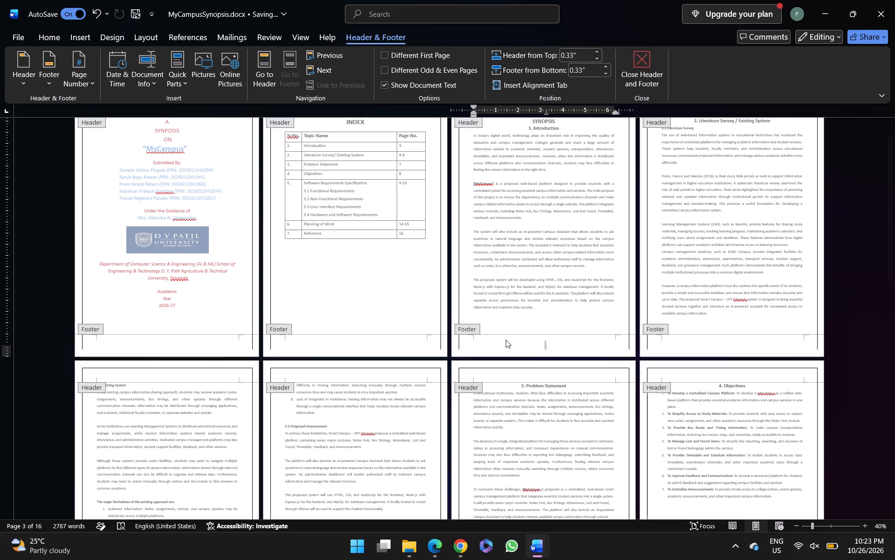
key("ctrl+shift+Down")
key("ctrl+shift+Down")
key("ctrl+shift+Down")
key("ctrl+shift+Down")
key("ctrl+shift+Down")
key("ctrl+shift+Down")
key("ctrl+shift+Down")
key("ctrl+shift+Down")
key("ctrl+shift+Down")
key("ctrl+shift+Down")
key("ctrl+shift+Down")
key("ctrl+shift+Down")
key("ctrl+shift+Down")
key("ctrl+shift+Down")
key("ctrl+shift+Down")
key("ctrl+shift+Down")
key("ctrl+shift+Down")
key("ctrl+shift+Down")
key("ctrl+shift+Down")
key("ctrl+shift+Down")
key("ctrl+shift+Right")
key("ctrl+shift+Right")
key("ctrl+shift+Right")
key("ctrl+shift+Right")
Search the commands for "link" and run Previous Header, once from the footer and once from the header, then return to the body text.
left_click(458, 14)
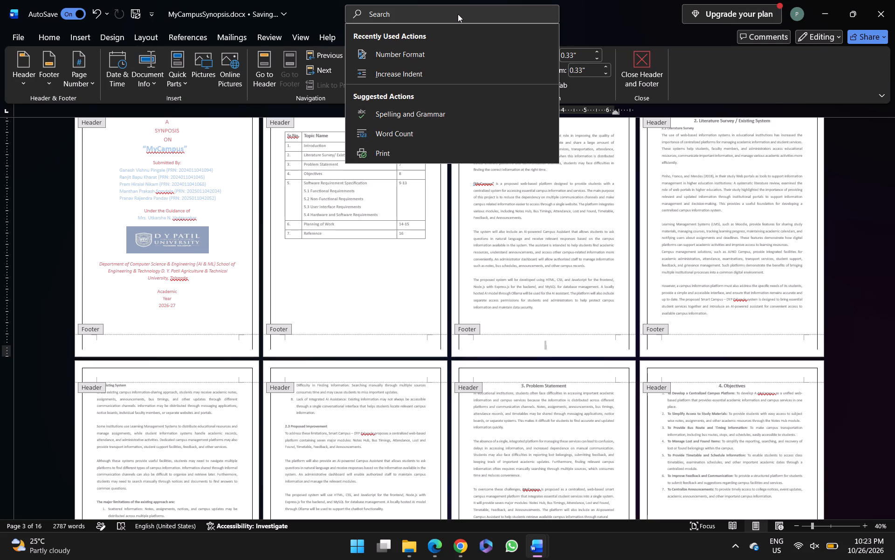
type("link")
key("space")
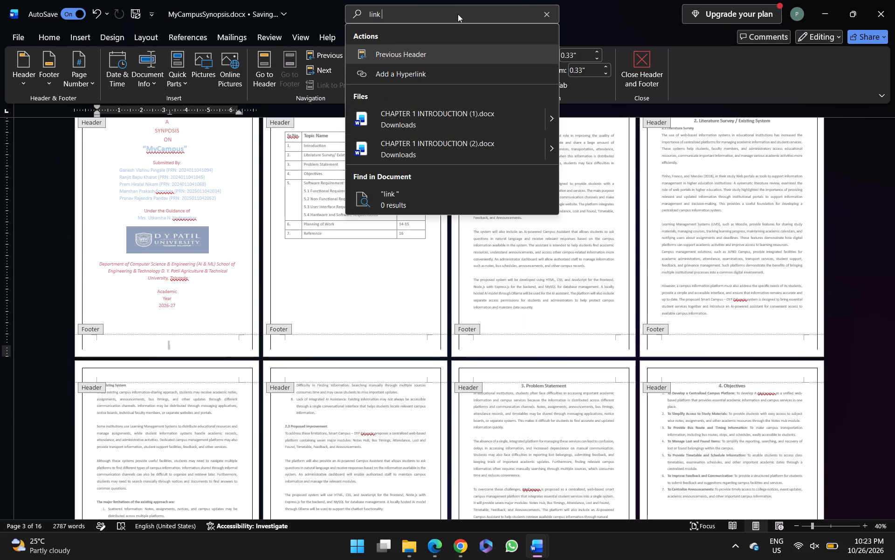
left_click(434, 53)
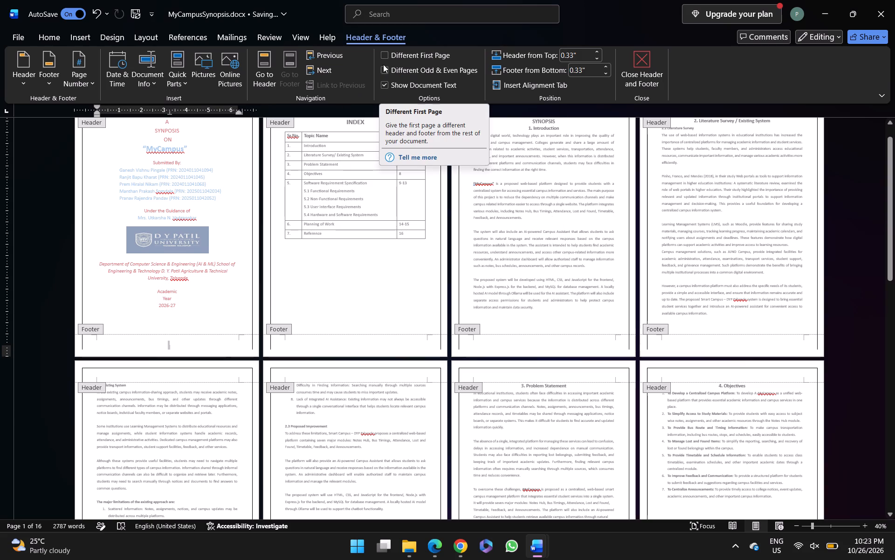
left_click(271, 75)
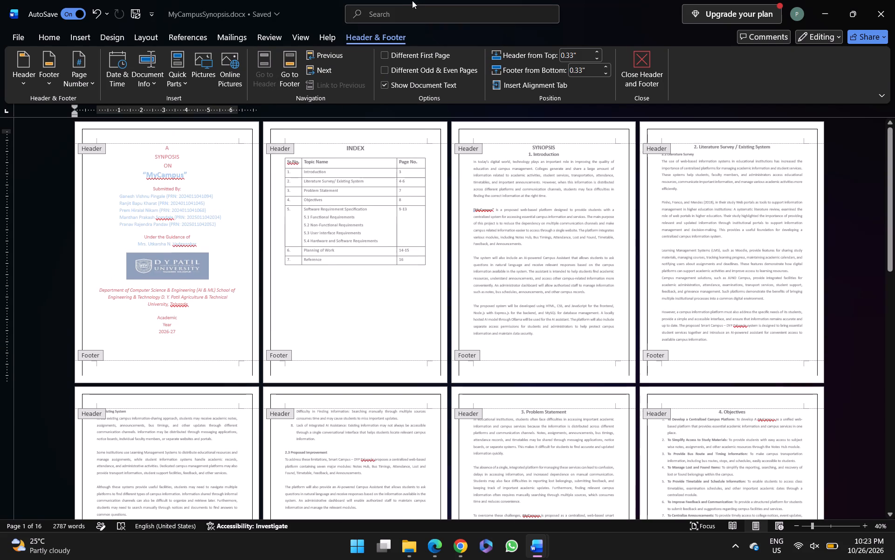
left_click(421, 7)
left_click(417, 15)
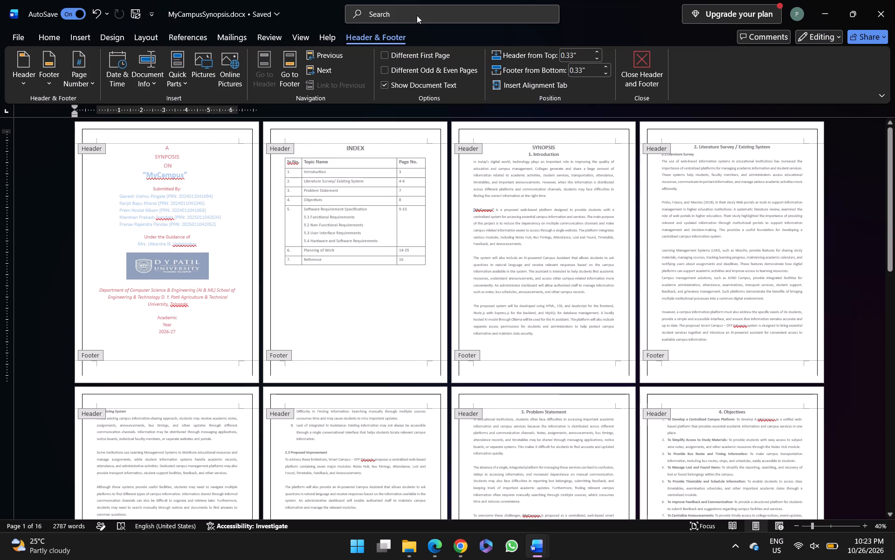
type("link")
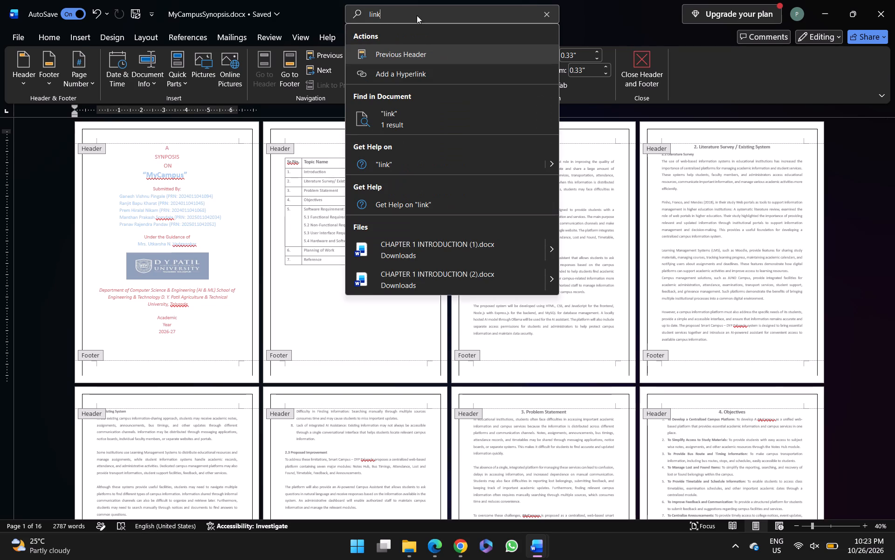
left_click(431, 55)
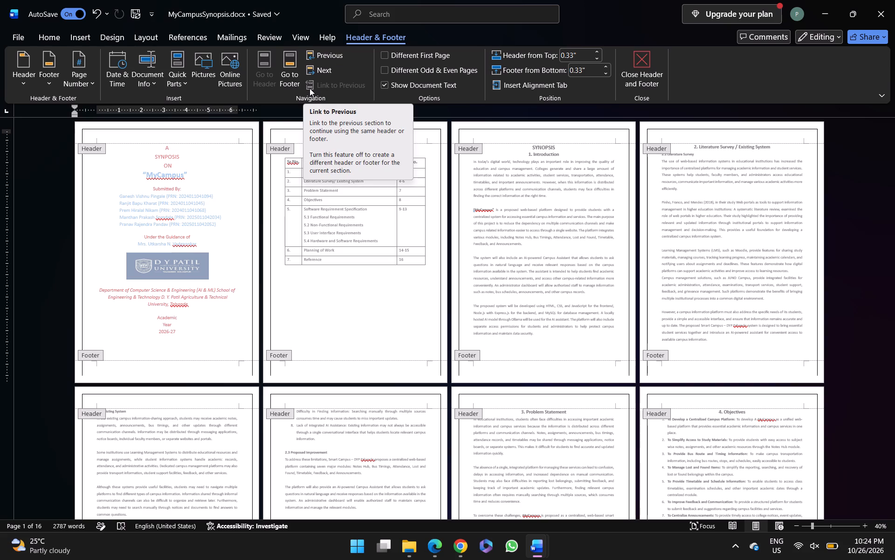
key("Escape")
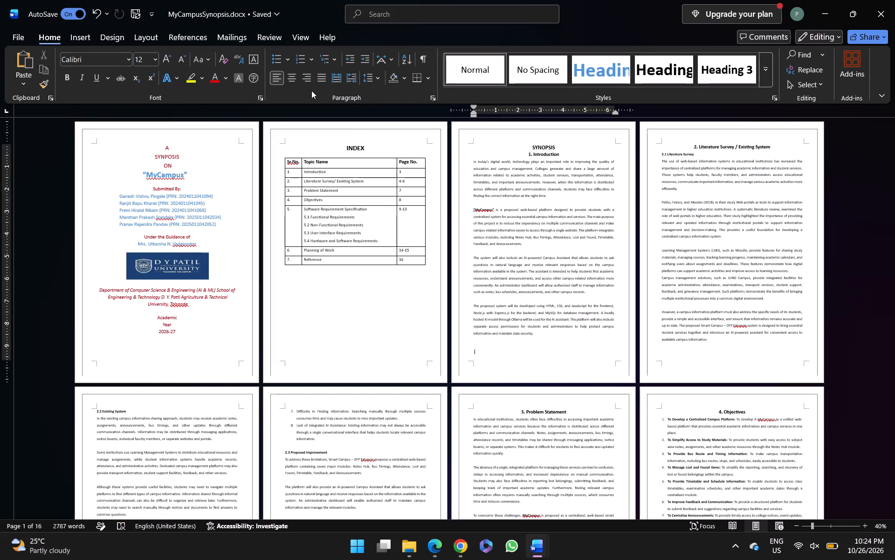
Insert the built-in Banded footer with a centred page number, starting from the end of the Index page.
left_click_drag(336, 111, 353, 124)
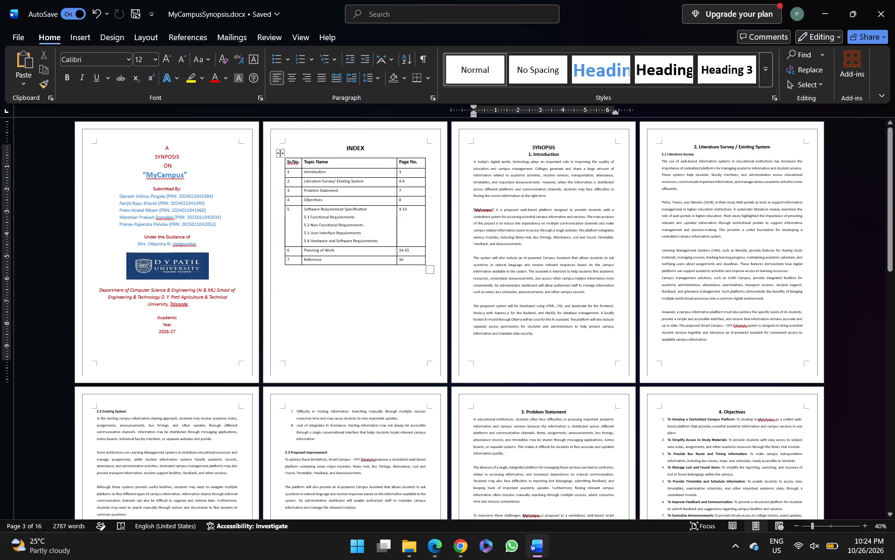
left_click(368, 378)
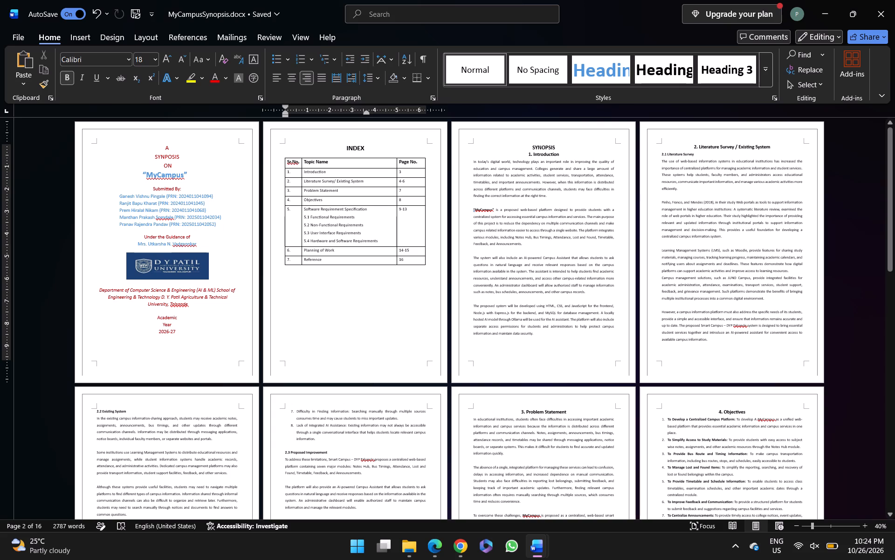
double_click(375, 357)
triple_click(369, 365)
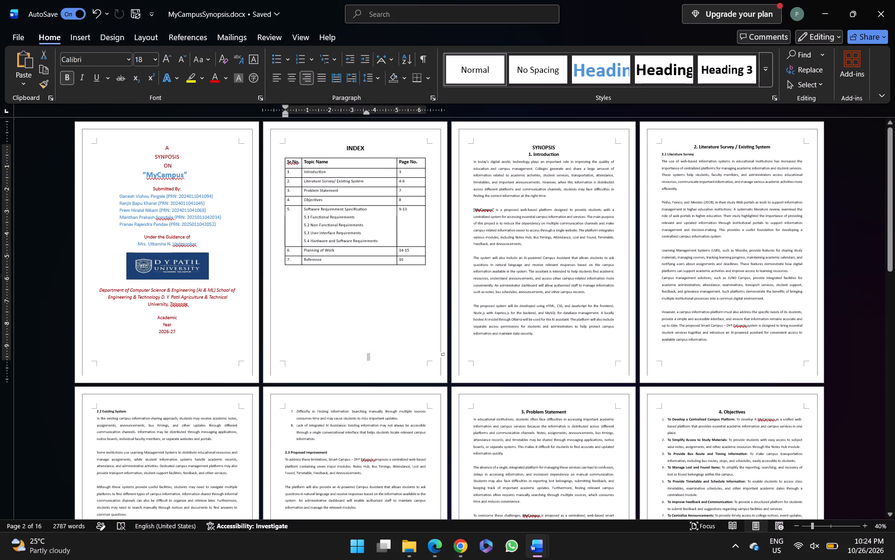
right_click(369, 365)
left_click(369, 365)
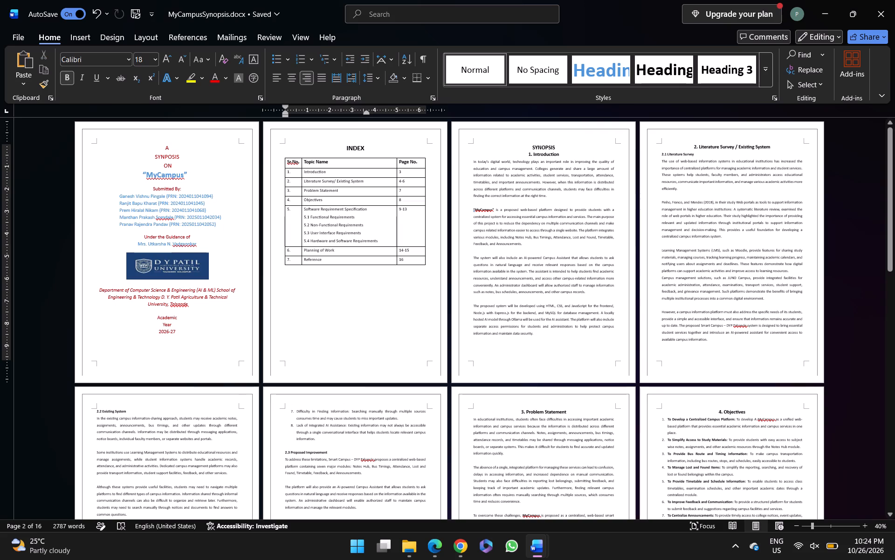
left_click(82, 34)
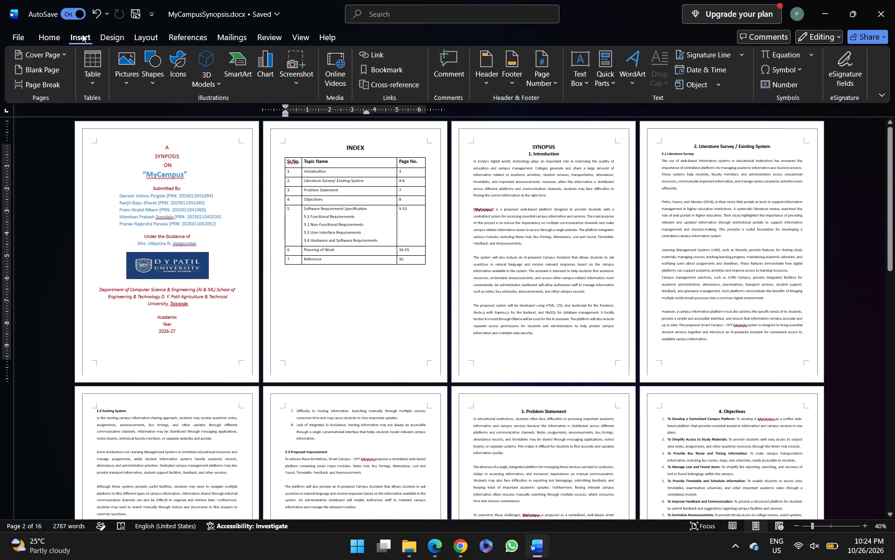
triple_click(366, 355)
triple_click(355, 361)
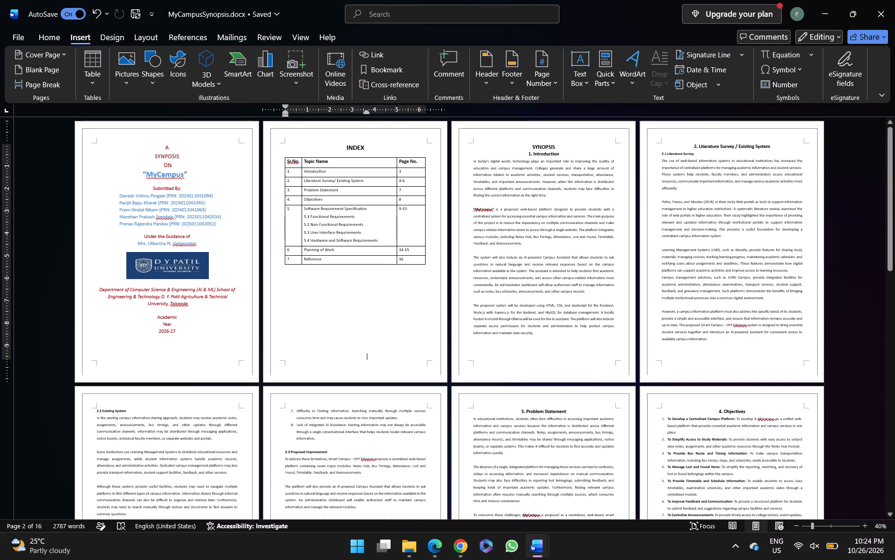
triple_click(355, 361)
triple_click(355, 361)
left_click(355, 361)
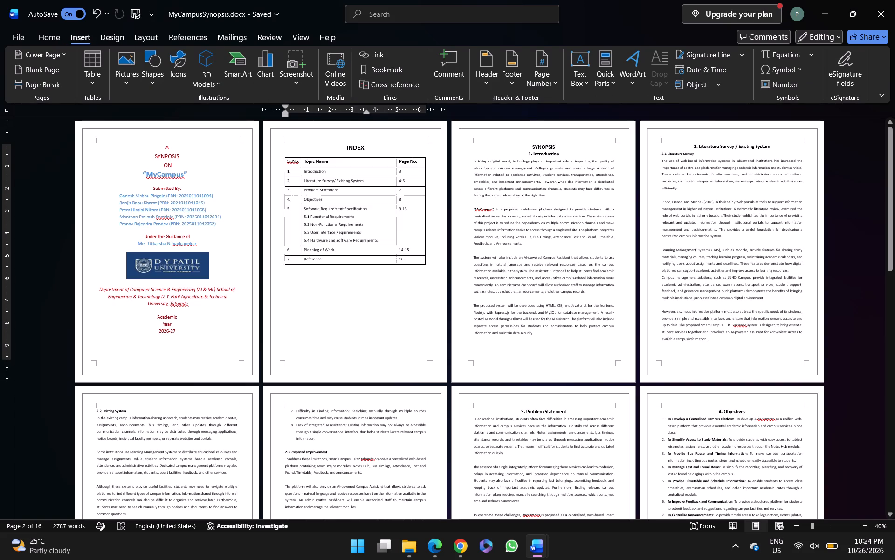
left_click(516, 70)
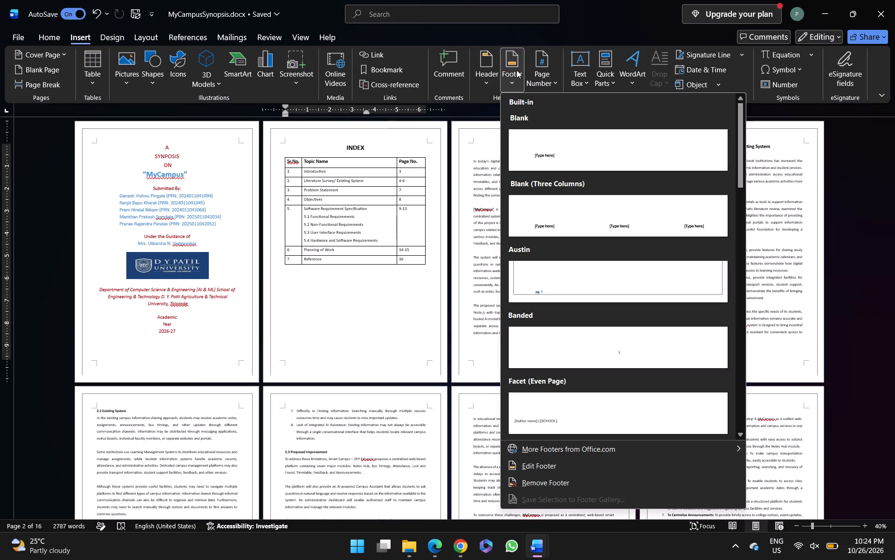
left_click(593, 347)
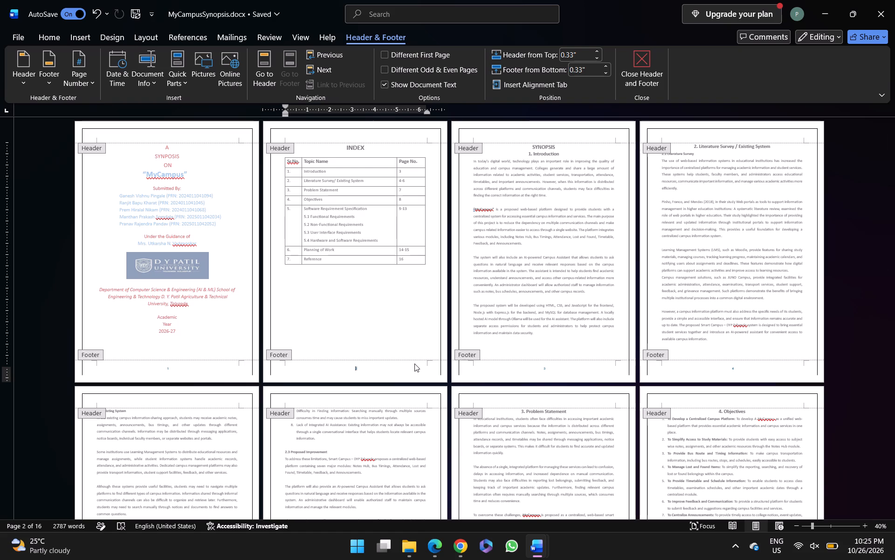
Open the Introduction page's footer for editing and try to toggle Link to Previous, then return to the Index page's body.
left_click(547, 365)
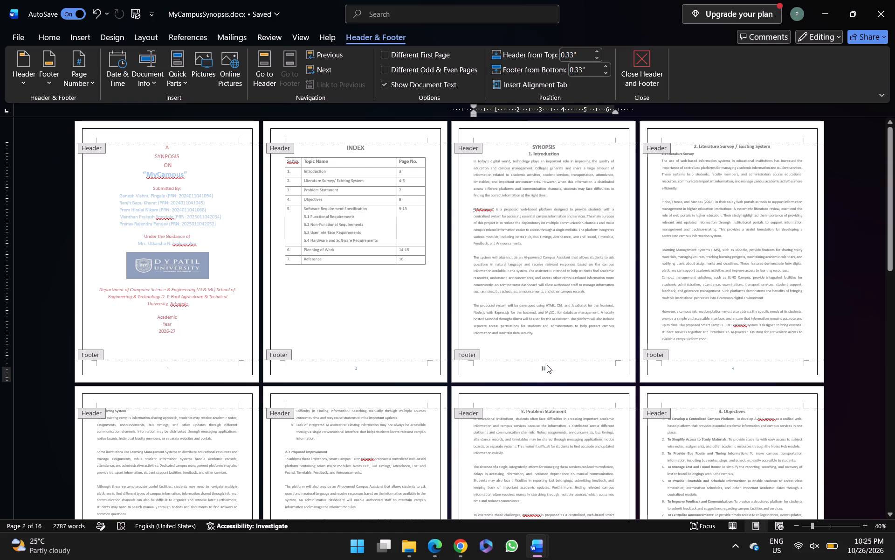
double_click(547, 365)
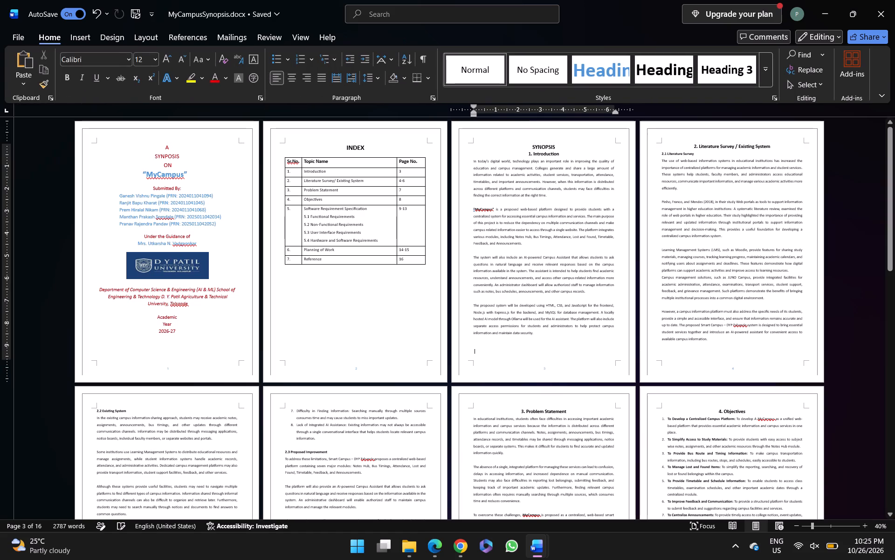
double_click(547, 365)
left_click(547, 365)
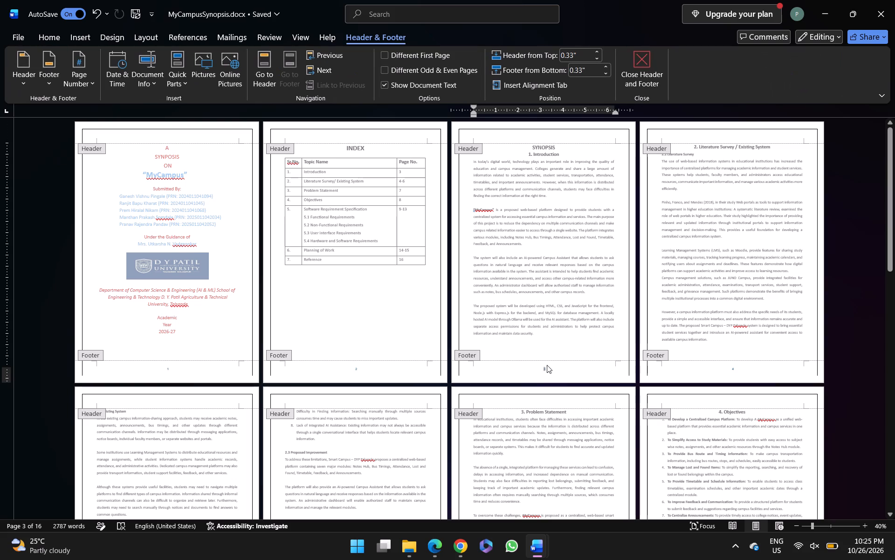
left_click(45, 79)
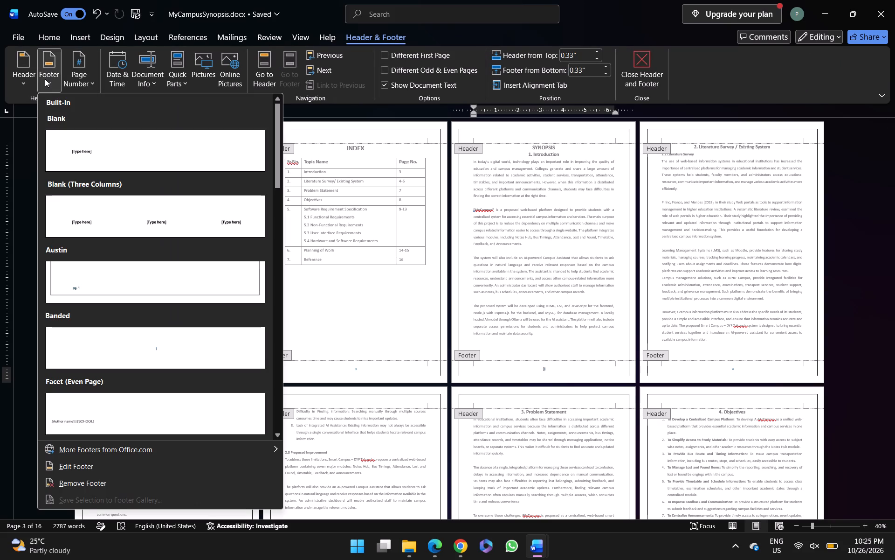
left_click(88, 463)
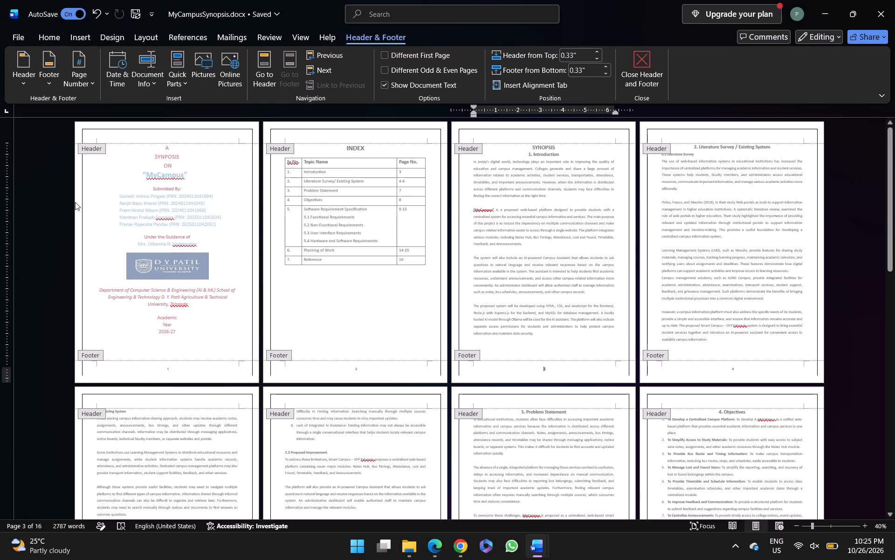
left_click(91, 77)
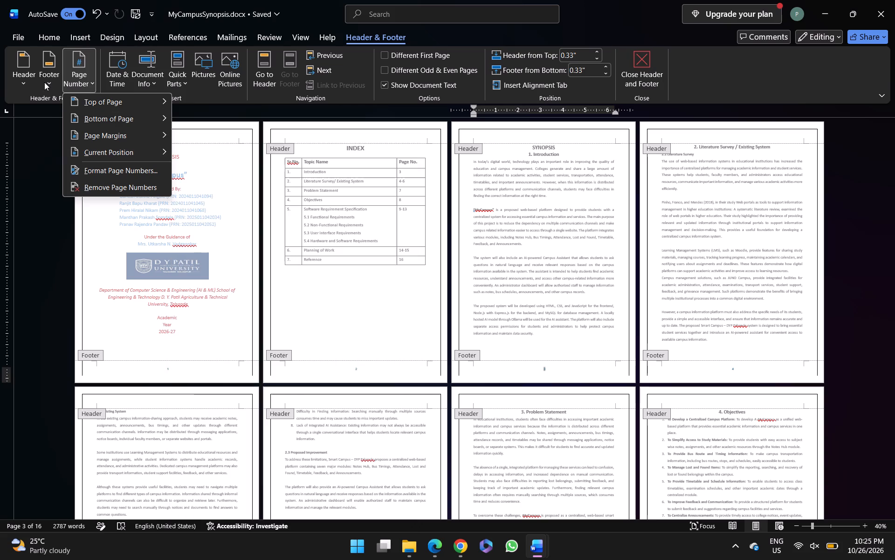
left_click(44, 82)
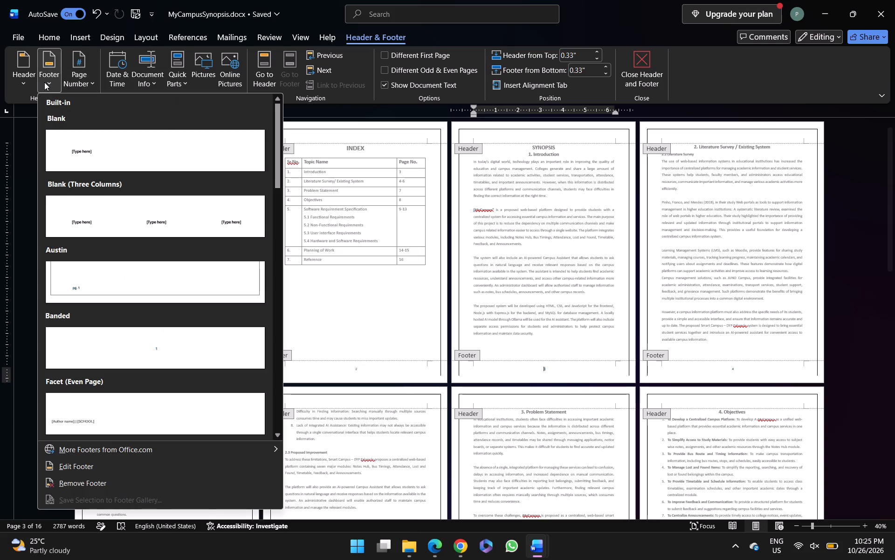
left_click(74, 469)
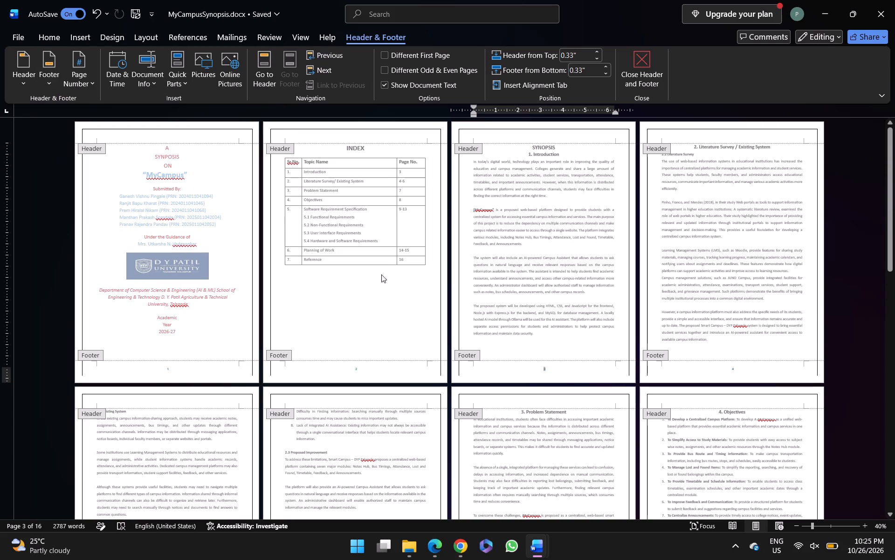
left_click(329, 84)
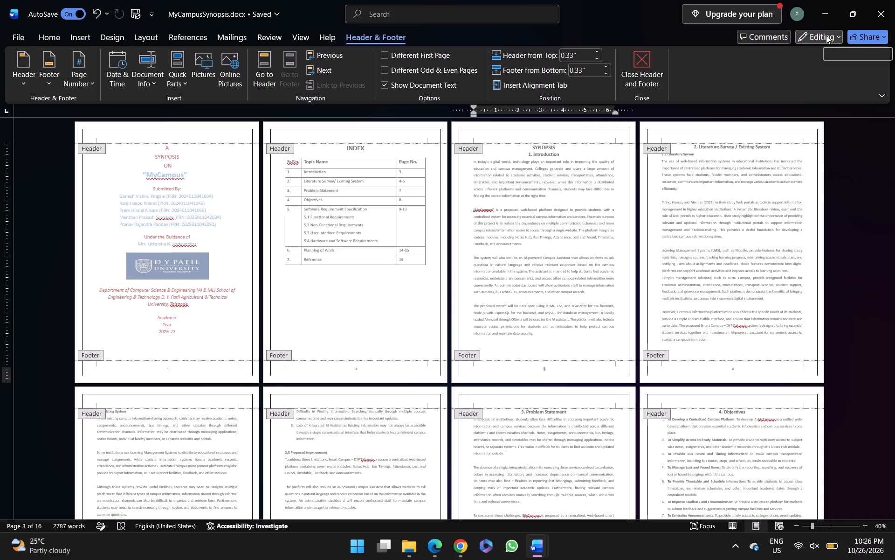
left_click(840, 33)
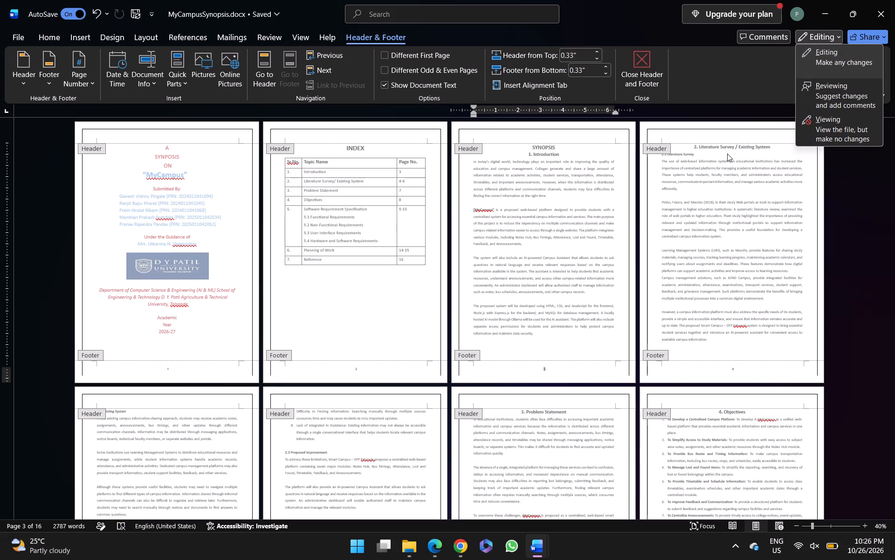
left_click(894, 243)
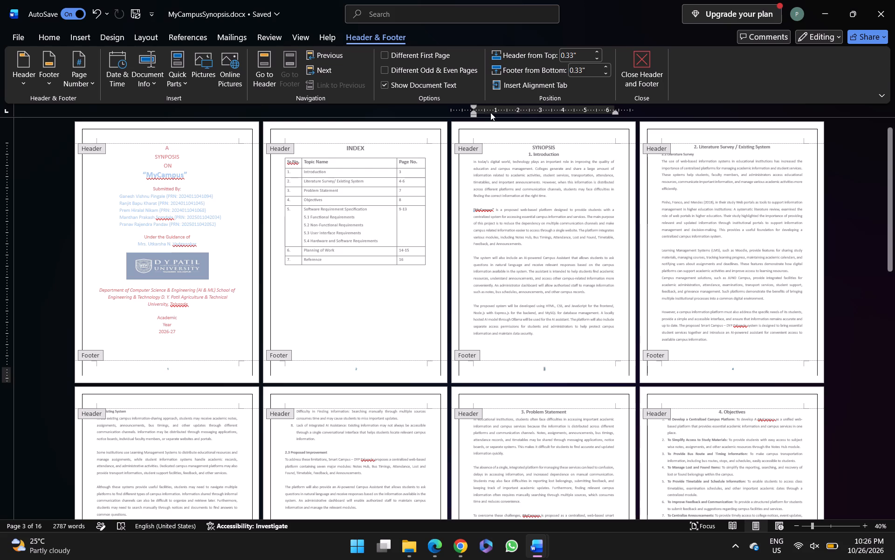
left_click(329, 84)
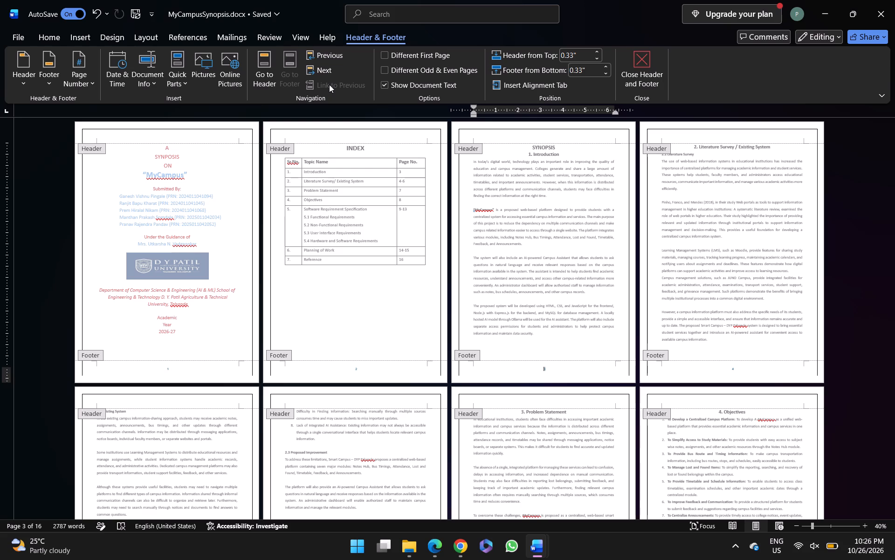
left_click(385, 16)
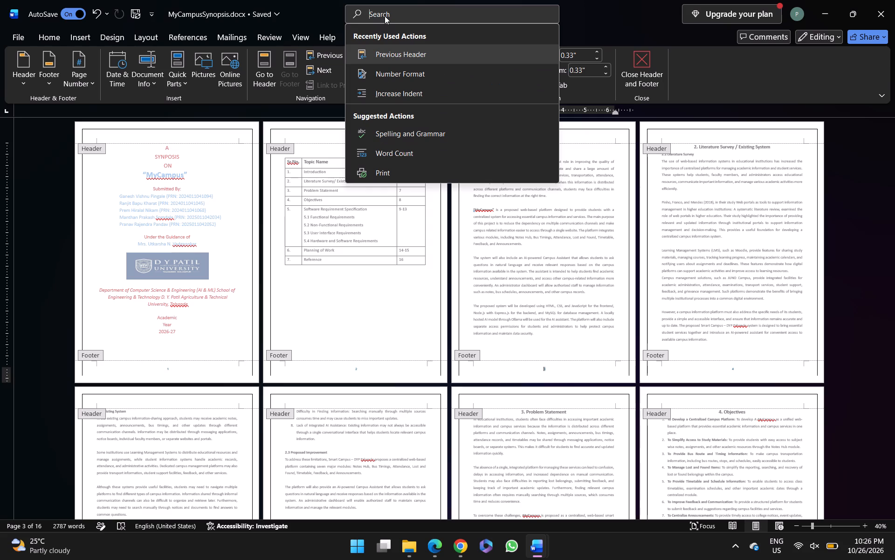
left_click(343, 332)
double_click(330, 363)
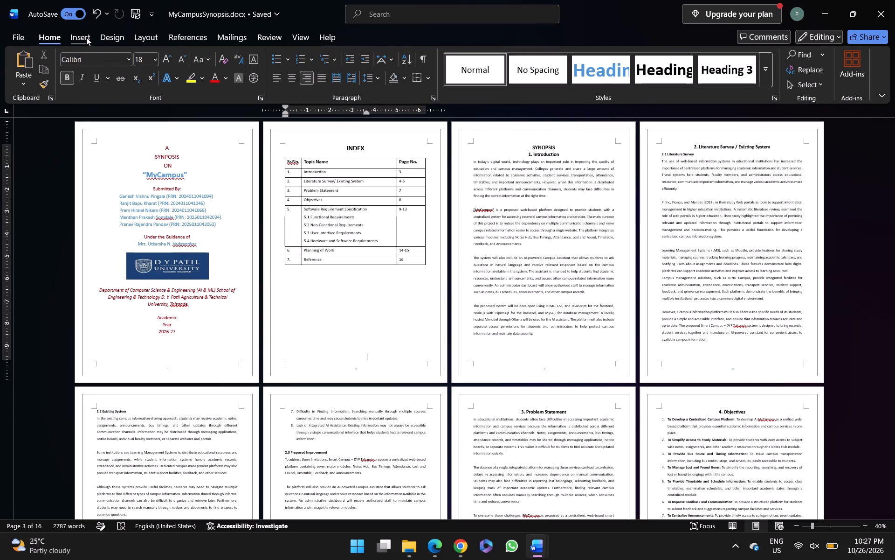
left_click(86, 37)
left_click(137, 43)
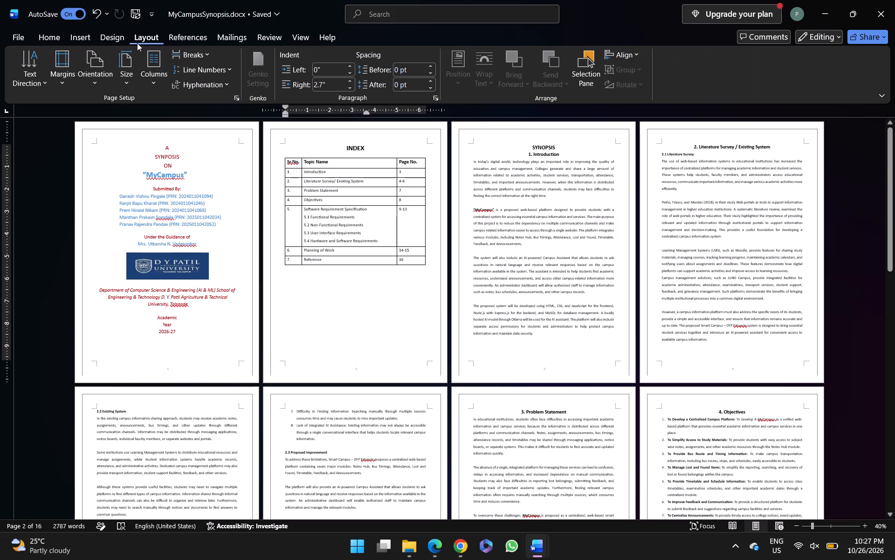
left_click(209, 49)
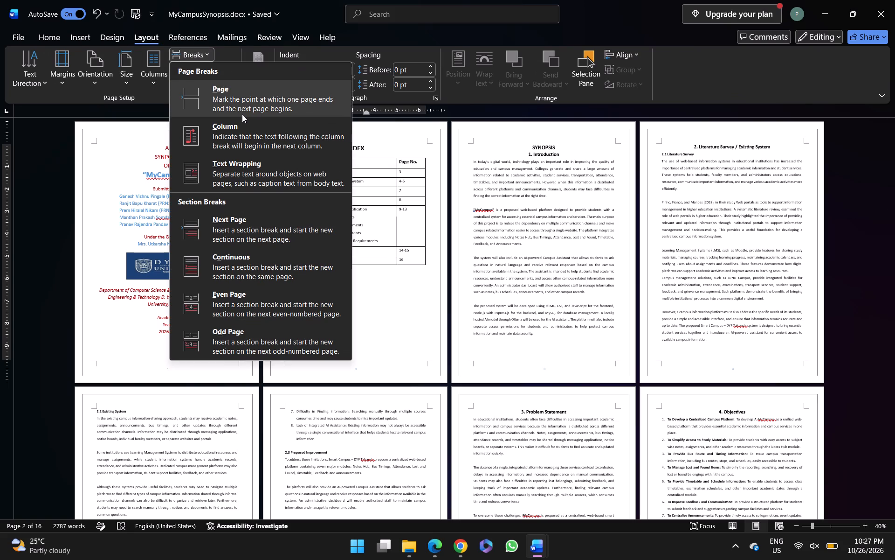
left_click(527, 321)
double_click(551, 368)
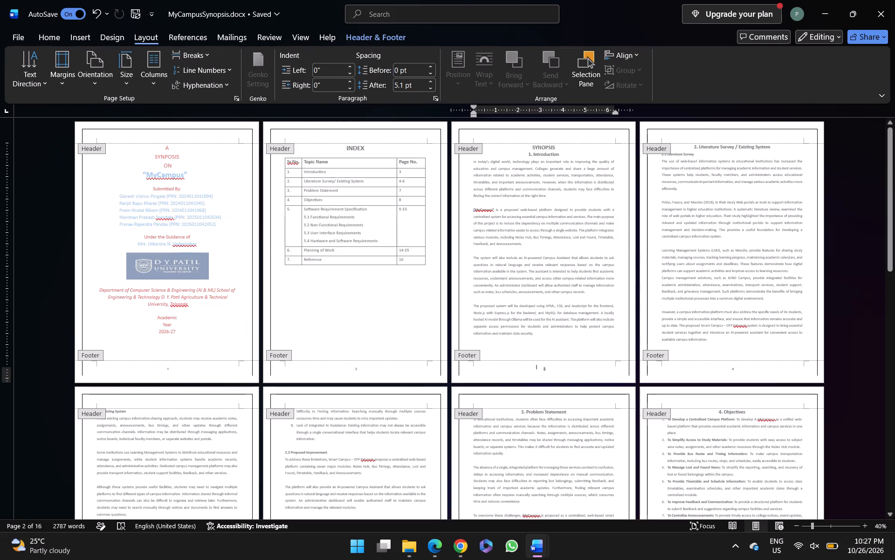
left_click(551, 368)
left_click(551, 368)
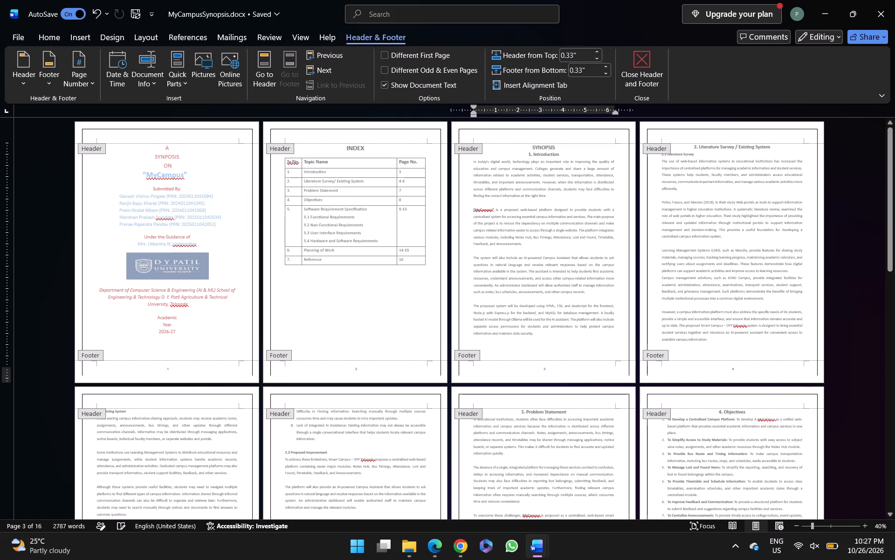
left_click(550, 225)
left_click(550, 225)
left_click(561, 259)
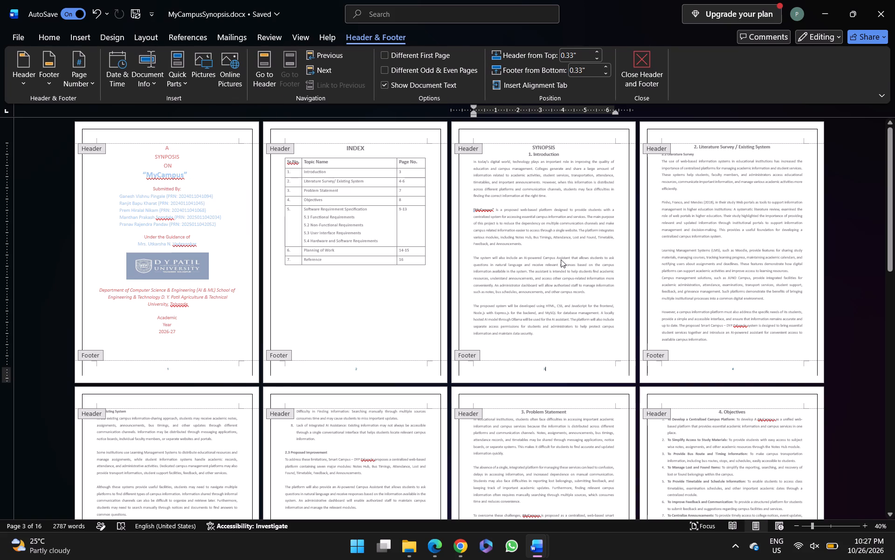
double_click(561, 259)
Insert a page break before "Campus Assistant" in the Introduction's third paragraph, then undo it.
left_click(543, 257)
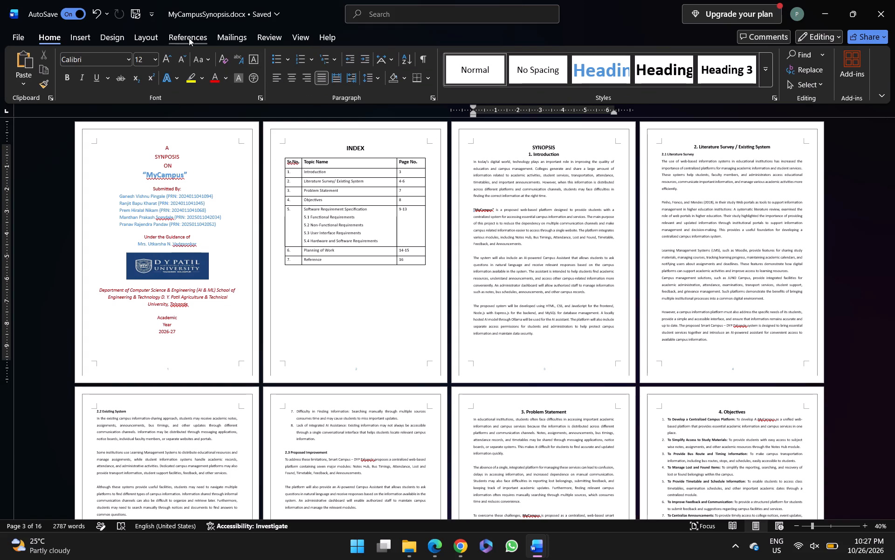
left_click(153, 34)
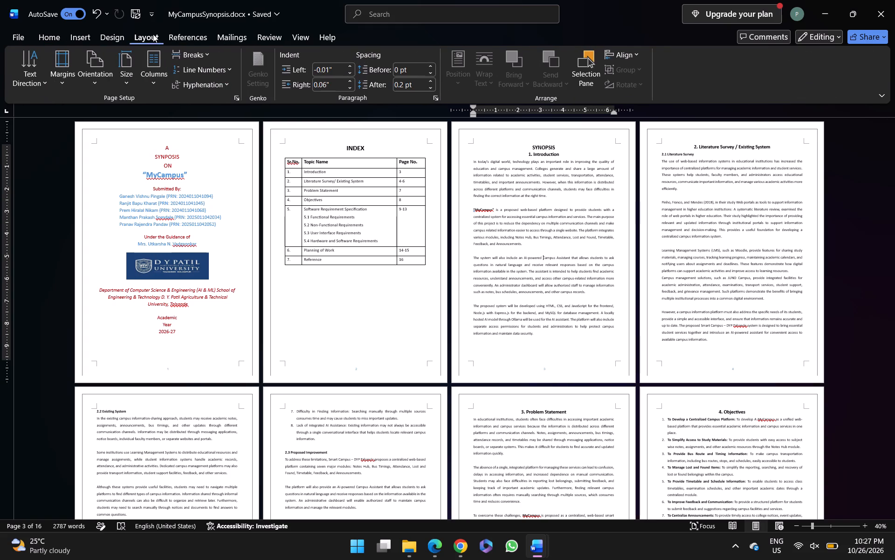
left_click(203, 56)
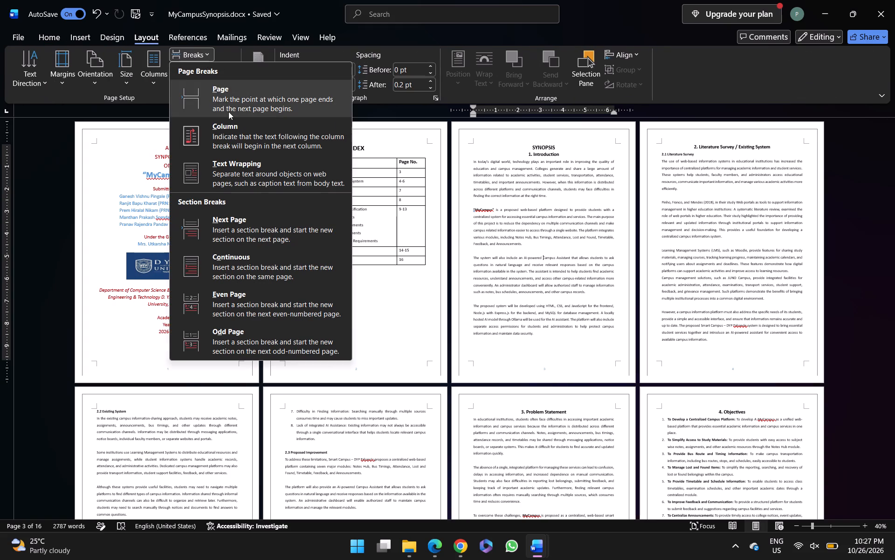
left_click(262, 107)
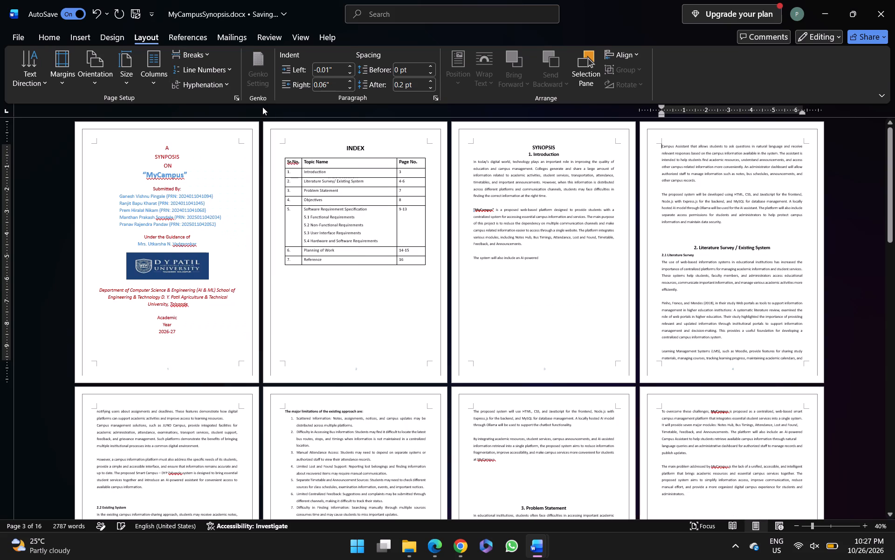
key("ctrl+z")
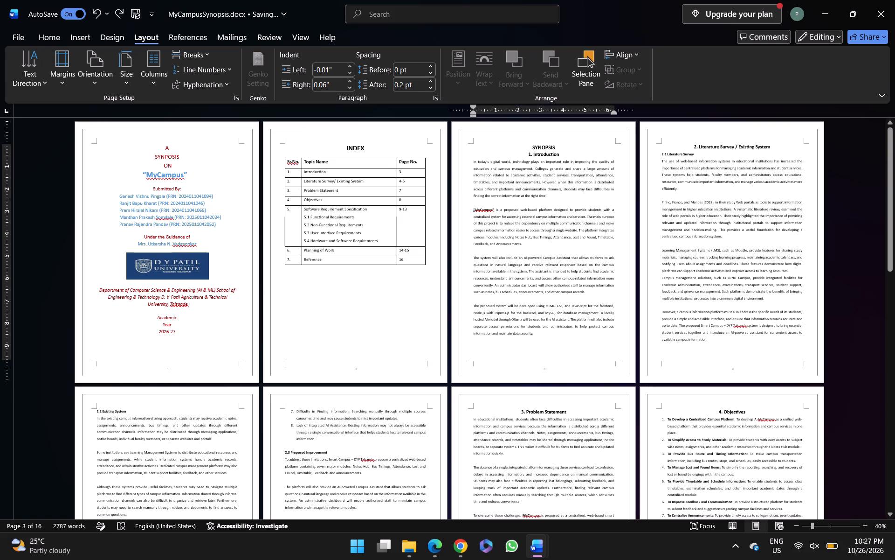
Insert a Next Page section break at the end of the Index page, just before the SYNOPSIS heading.
left_click(431, 357)
left_click(431, 357)
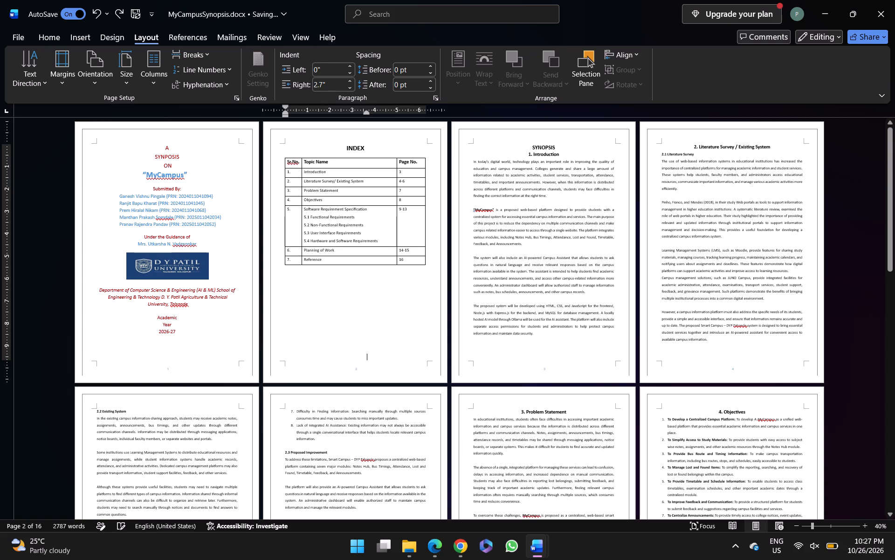
key("Right")
key("Right")
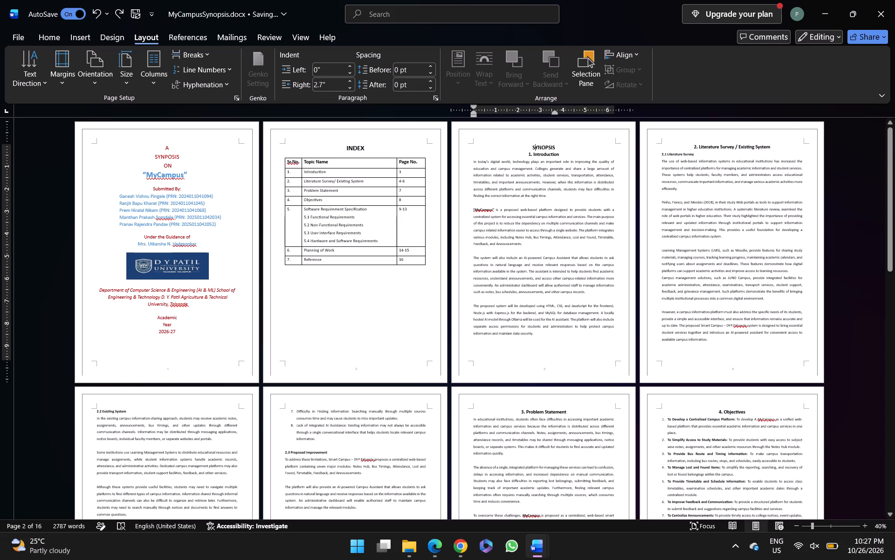
key("Left")
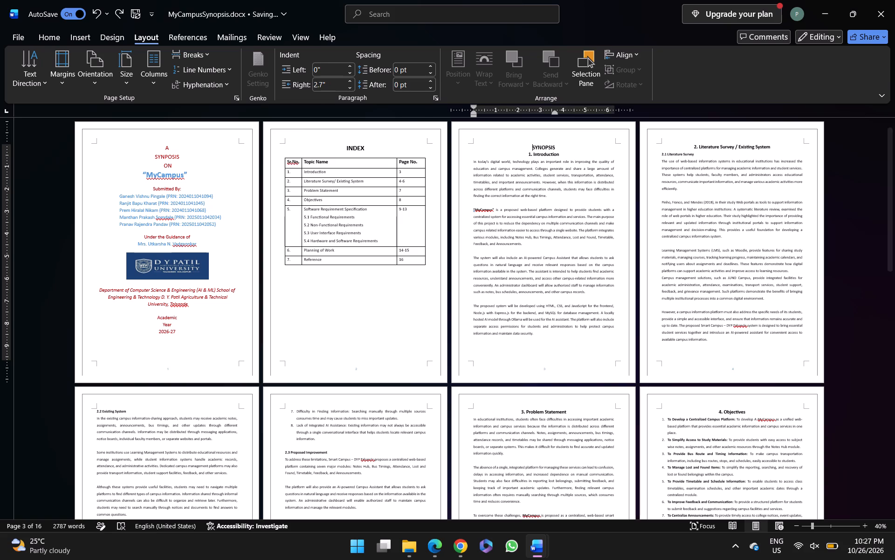
key("Left")
key("Left")
key("Right")
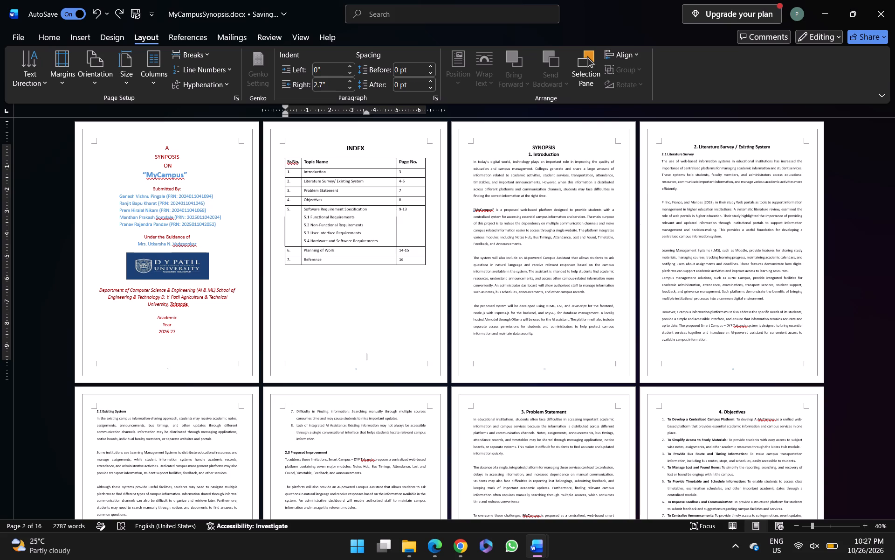
key("Right")
key("Left")
left_click(203, 52)
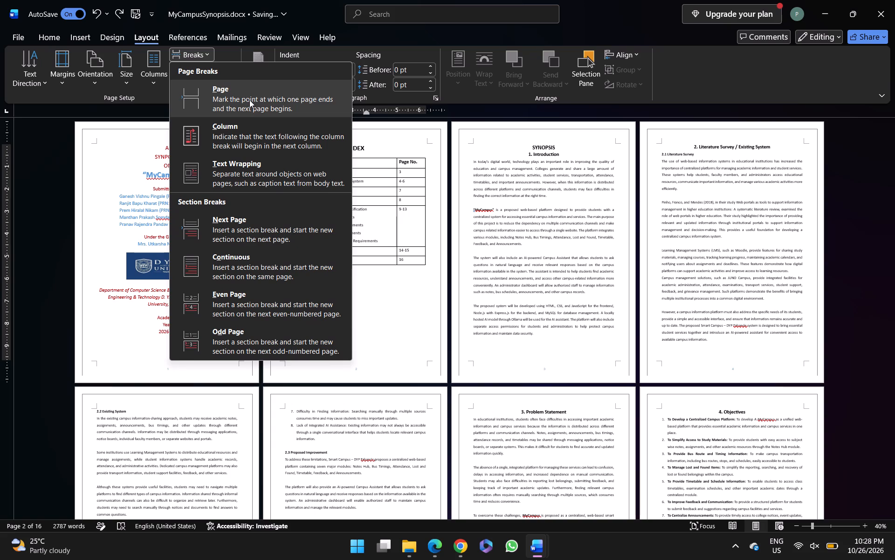
left_click(221, 234)
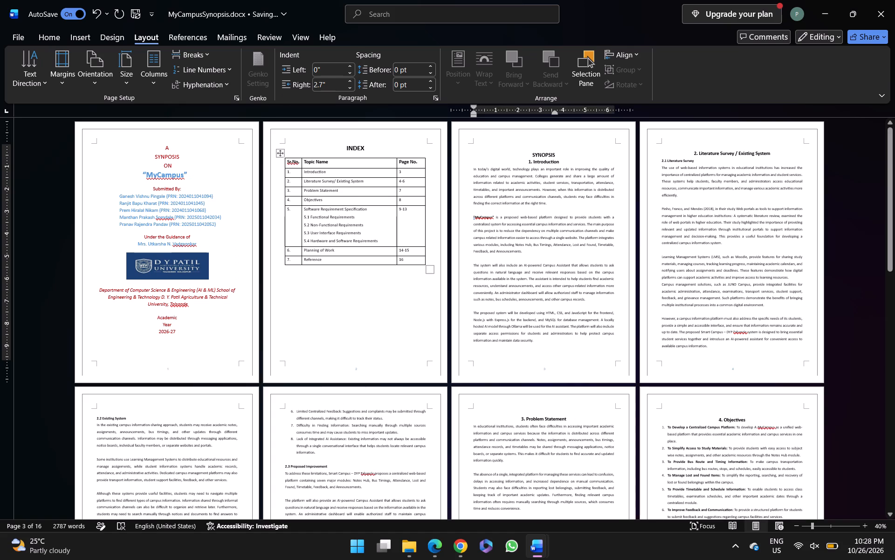
Delete the page number from the Introduction page's Section 2 footer and return to the body text.
double_click(551, 371)
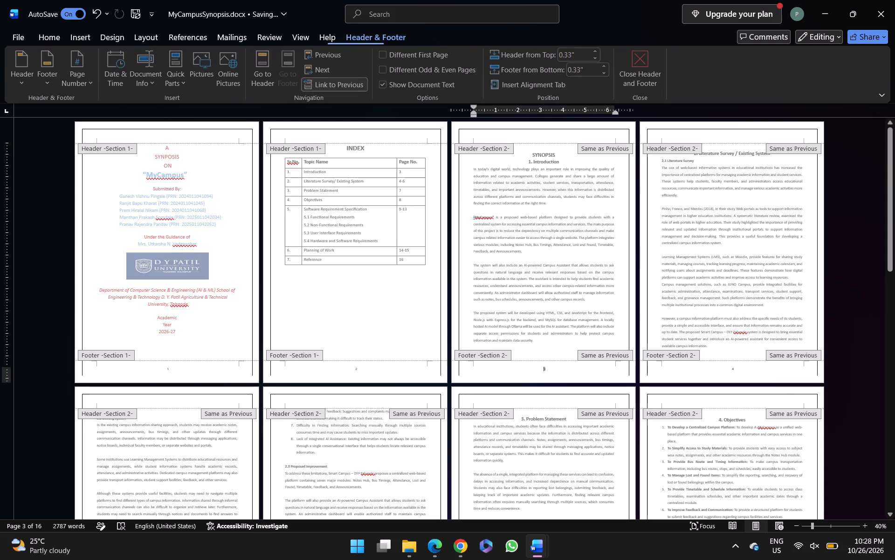
left_click(551, 371)
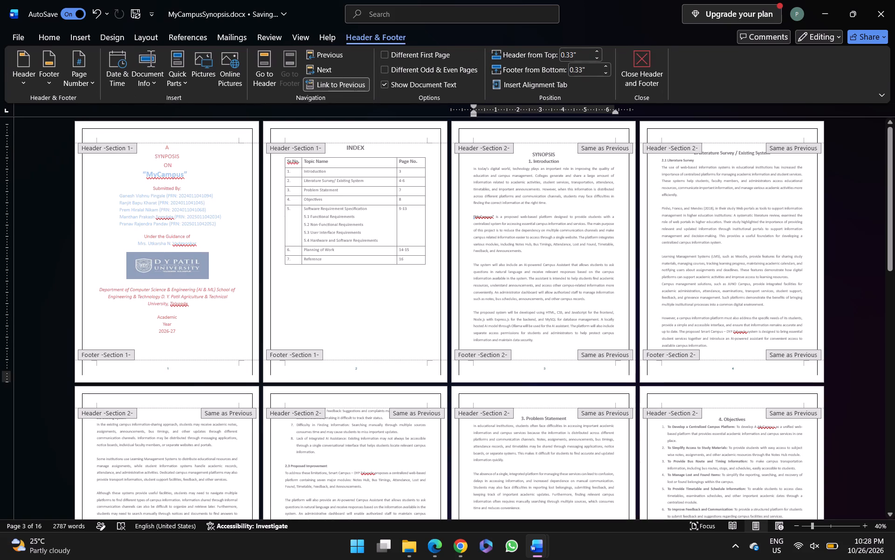
key("Up")
key("Right")
key("BackSpace")
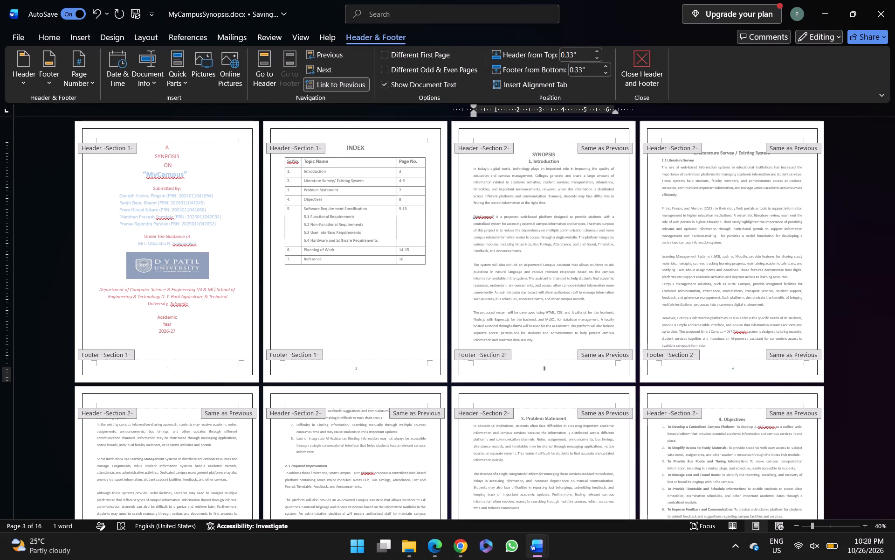
key("BackSpace")
left_click(560, 350)
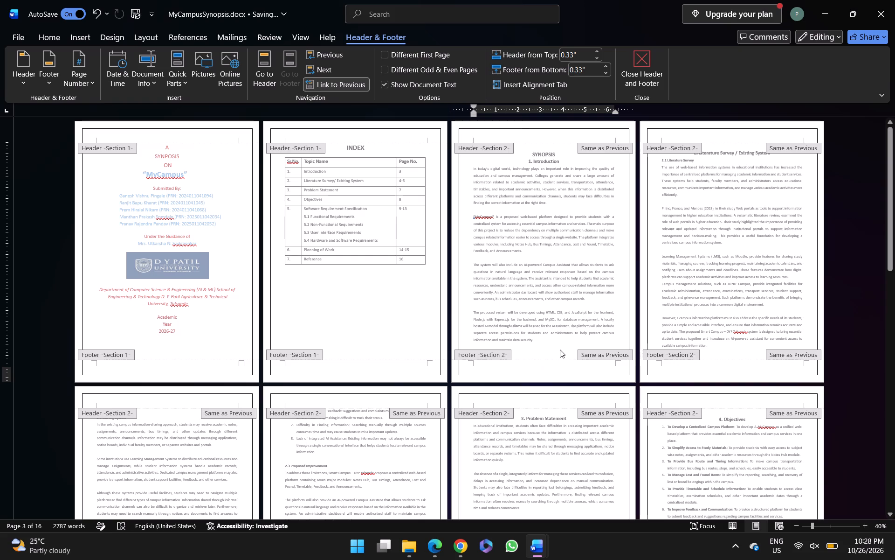
left_click(566, 310)
double_click(566, 310)
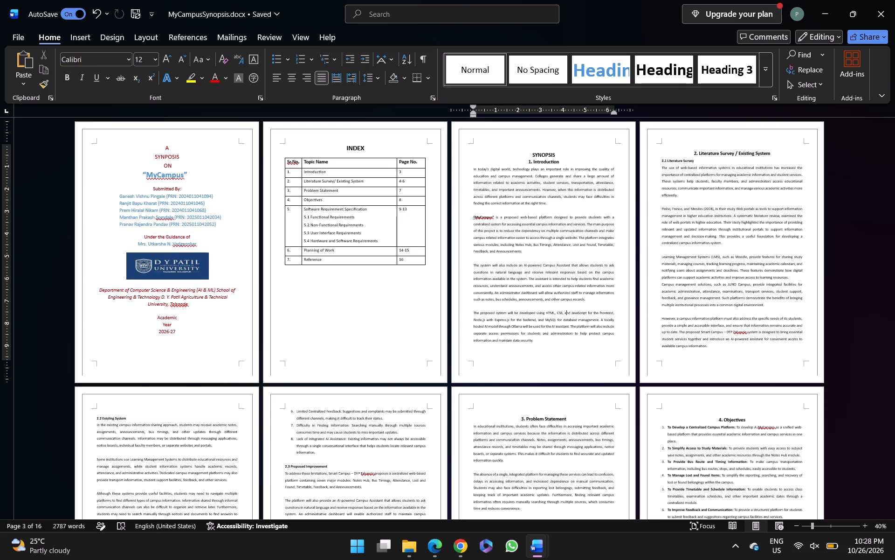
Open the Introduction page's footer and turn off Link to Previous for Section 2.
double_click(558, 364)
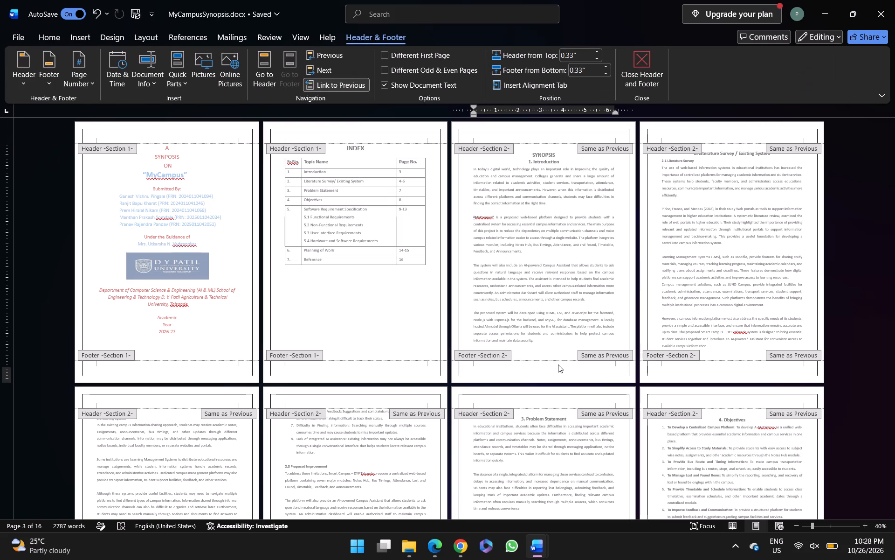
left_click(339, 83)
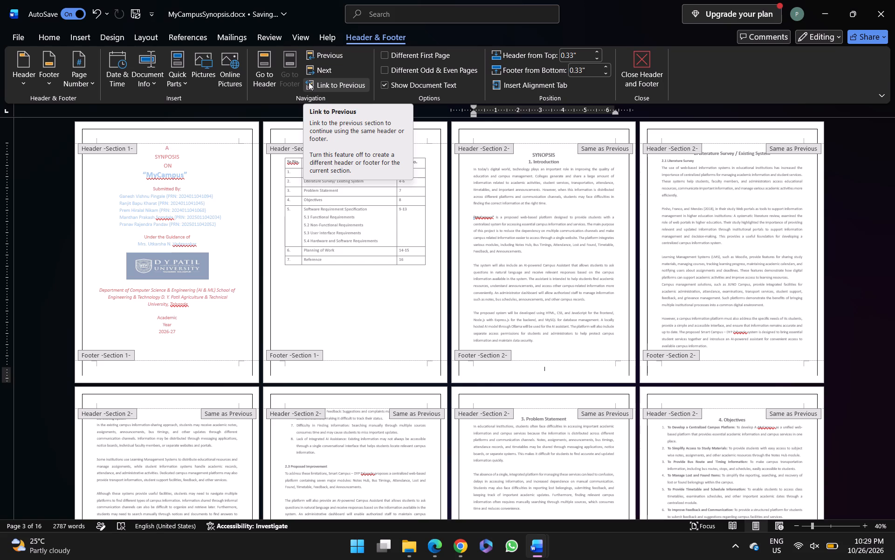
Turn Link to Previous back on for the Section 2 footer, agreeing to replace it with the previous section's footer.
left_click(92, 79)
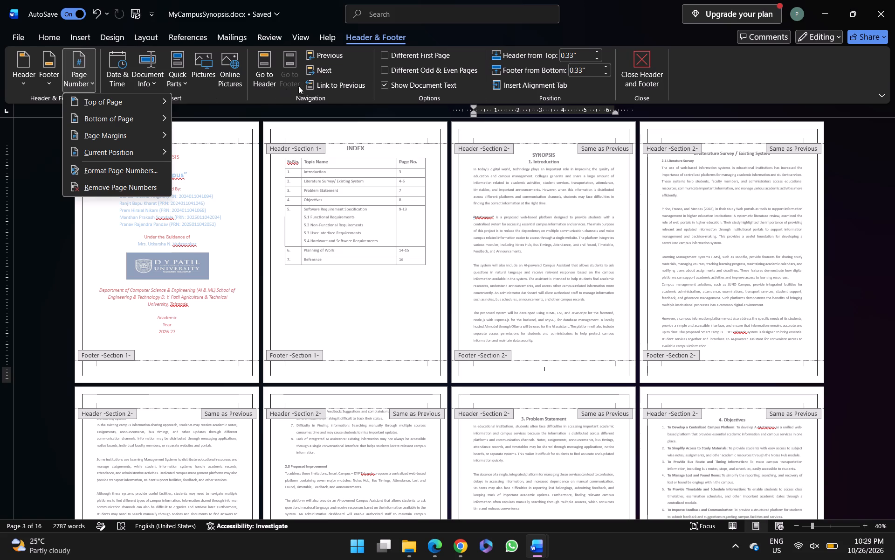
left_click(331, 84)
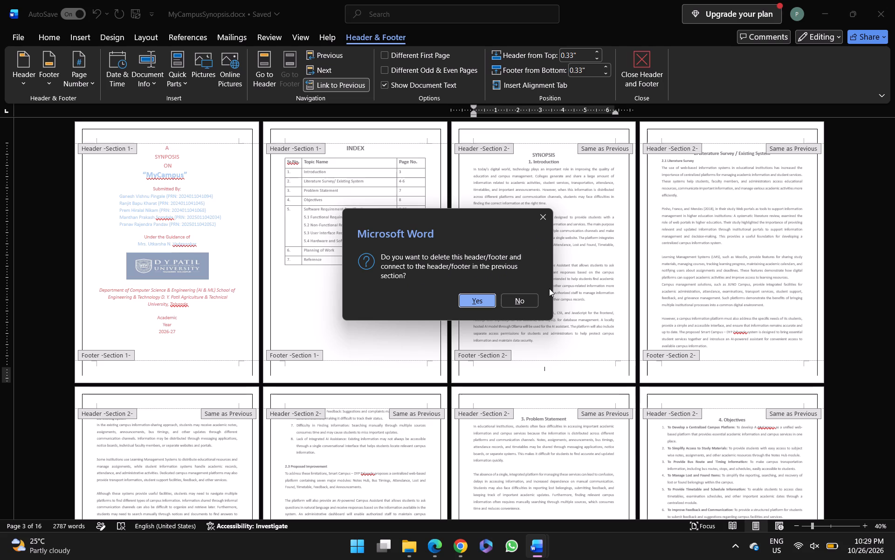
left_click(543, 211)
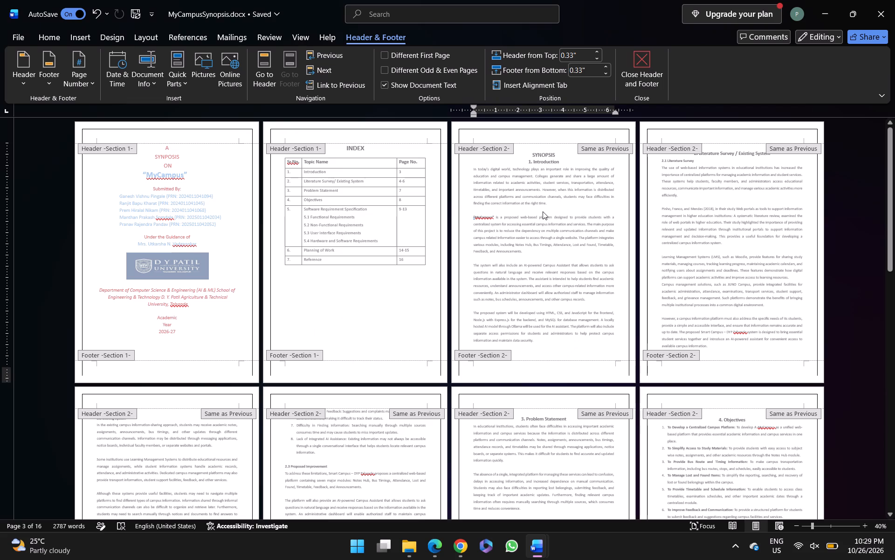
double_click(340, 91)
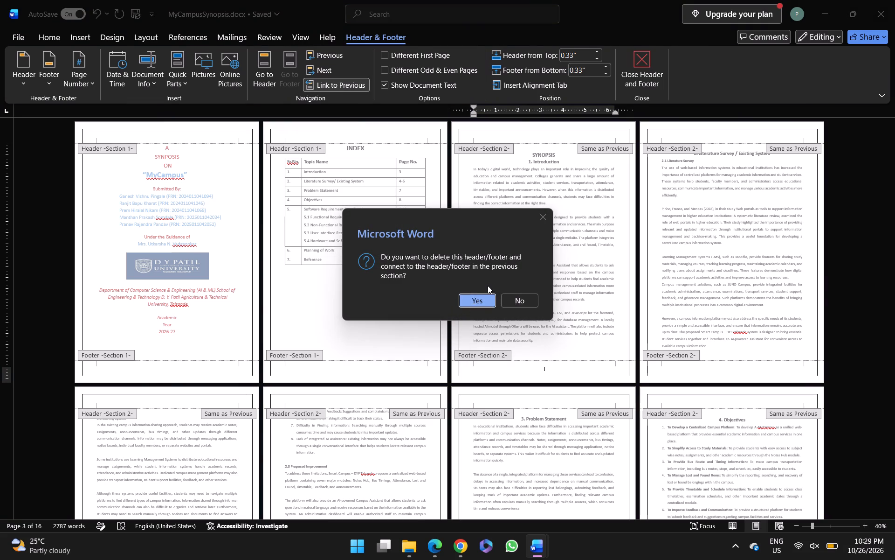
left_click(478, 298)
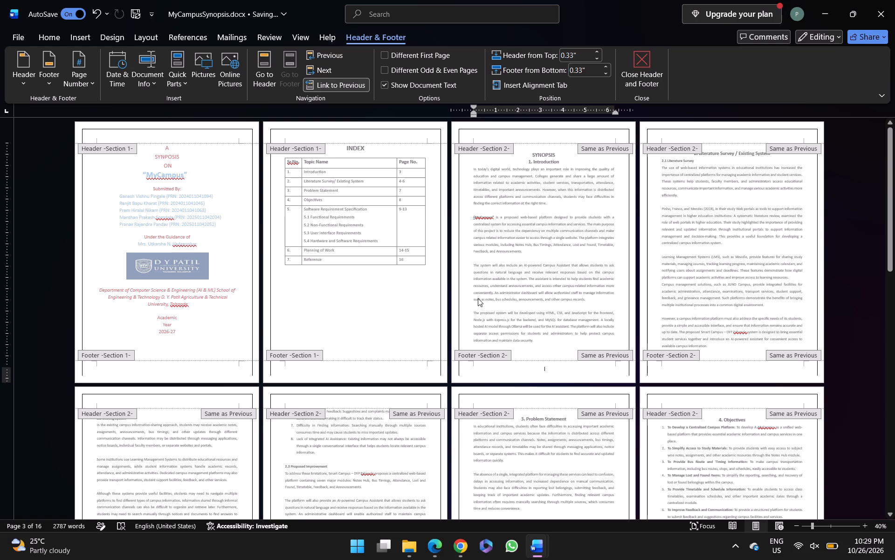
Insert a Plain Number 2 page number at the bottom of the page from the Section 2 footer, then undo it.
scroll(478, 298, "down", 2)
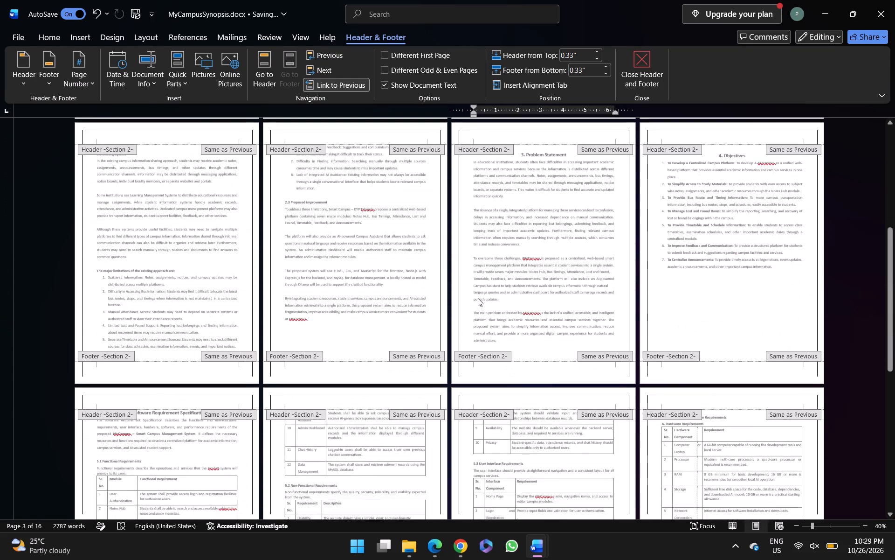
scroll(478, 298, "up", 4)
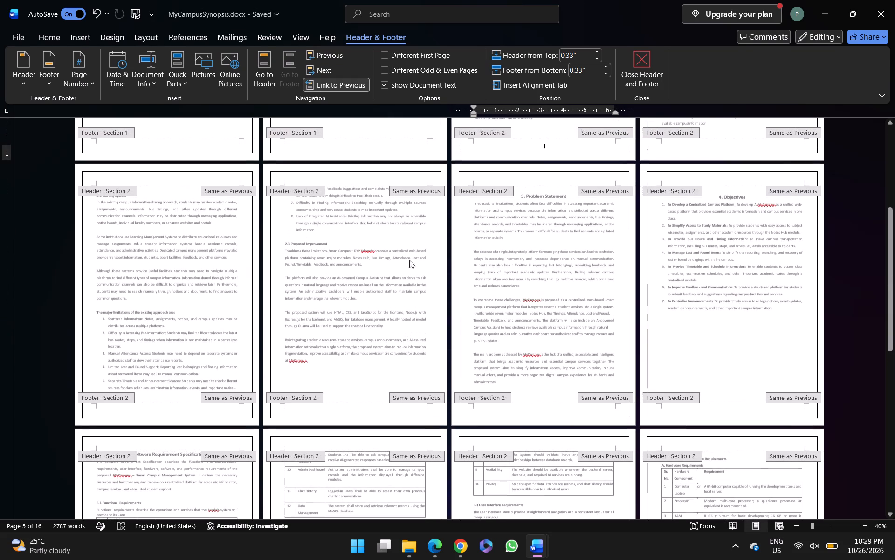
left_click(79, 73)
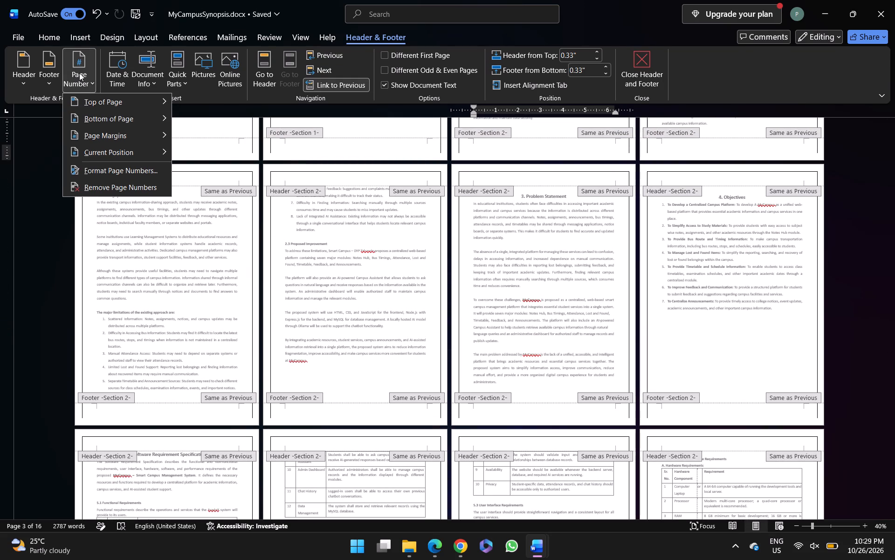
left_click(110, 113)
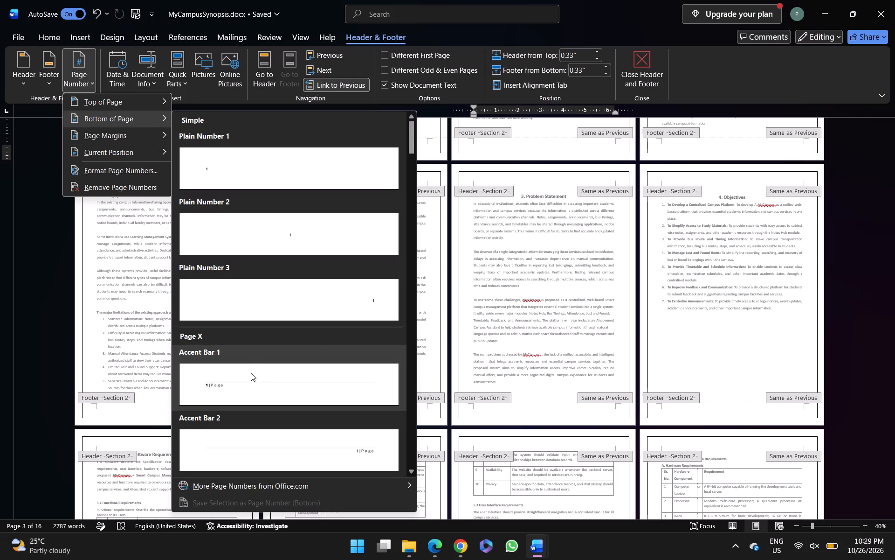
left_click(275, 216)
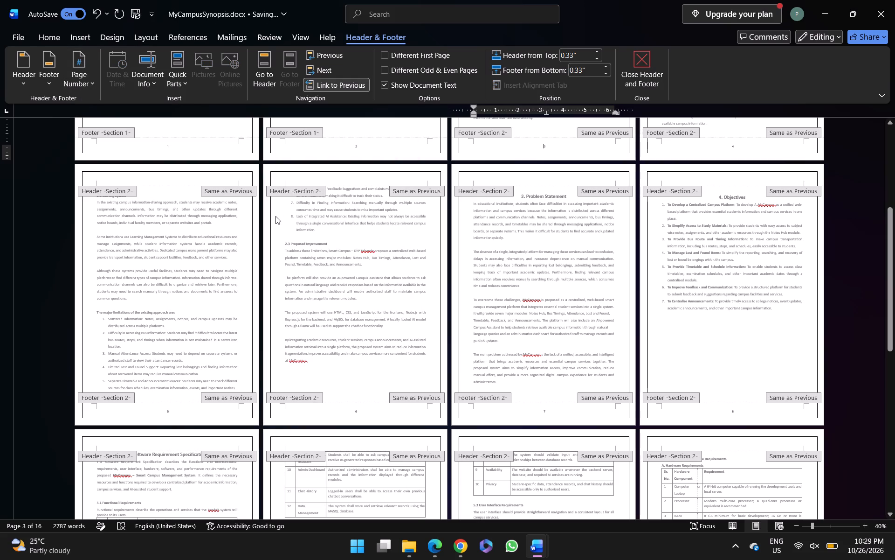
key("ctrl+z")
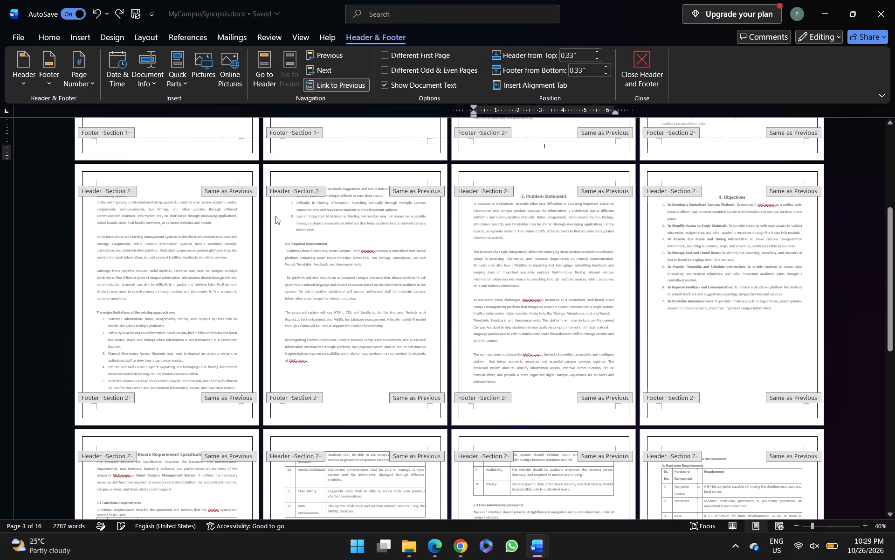
Turn off Link to Previous for the Section 2 footer and decline reconnecting it to the previous section.
left_click_drag(329, 93, 330, 87)
left_click(330, 87)
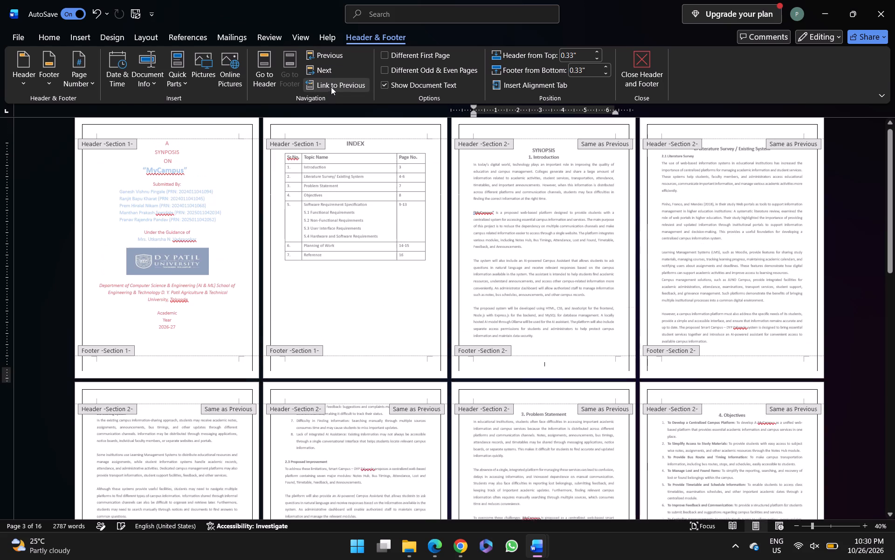
left_click(337, 87)
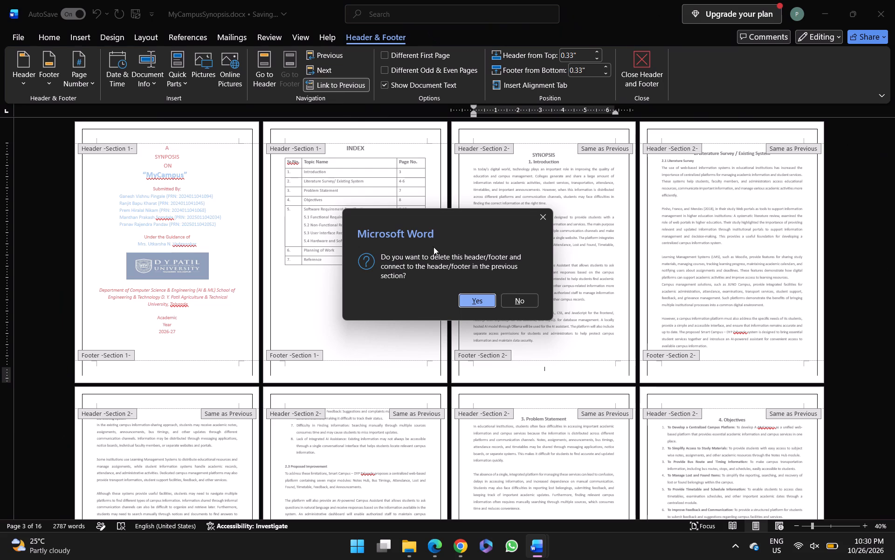
left_click(522, 301)
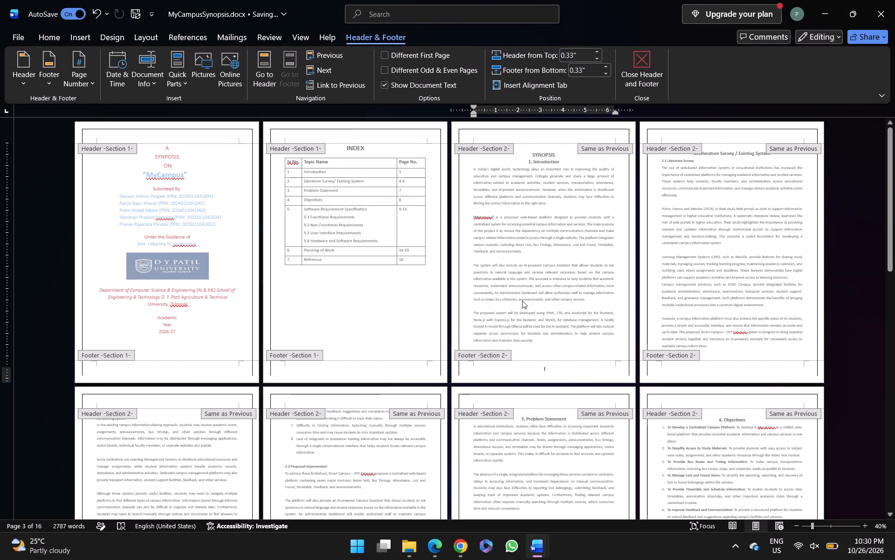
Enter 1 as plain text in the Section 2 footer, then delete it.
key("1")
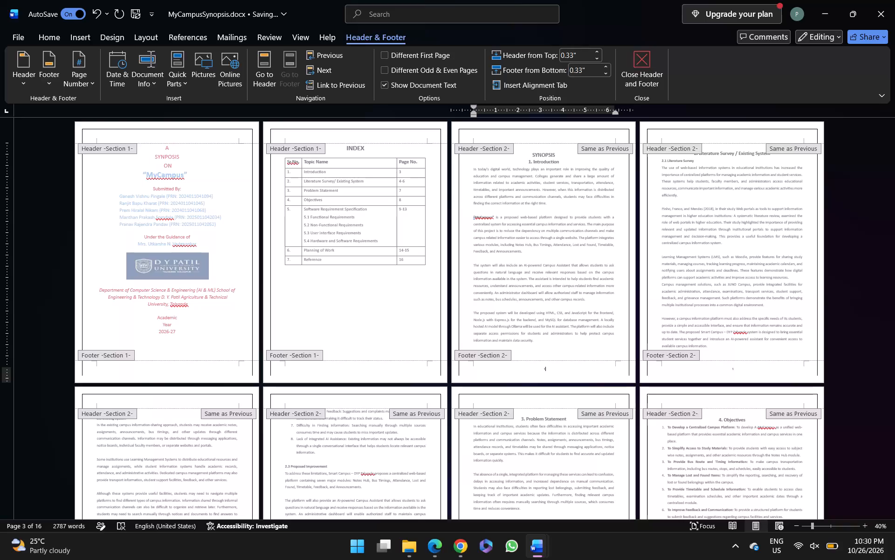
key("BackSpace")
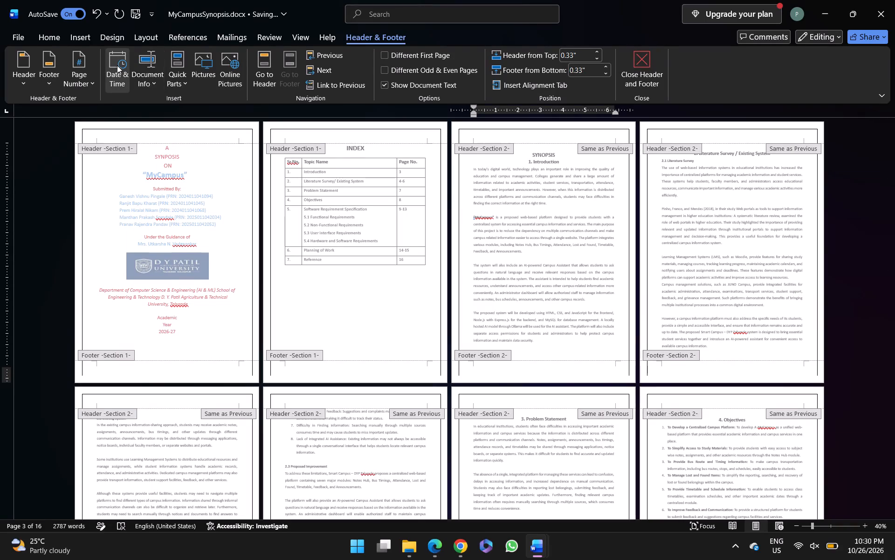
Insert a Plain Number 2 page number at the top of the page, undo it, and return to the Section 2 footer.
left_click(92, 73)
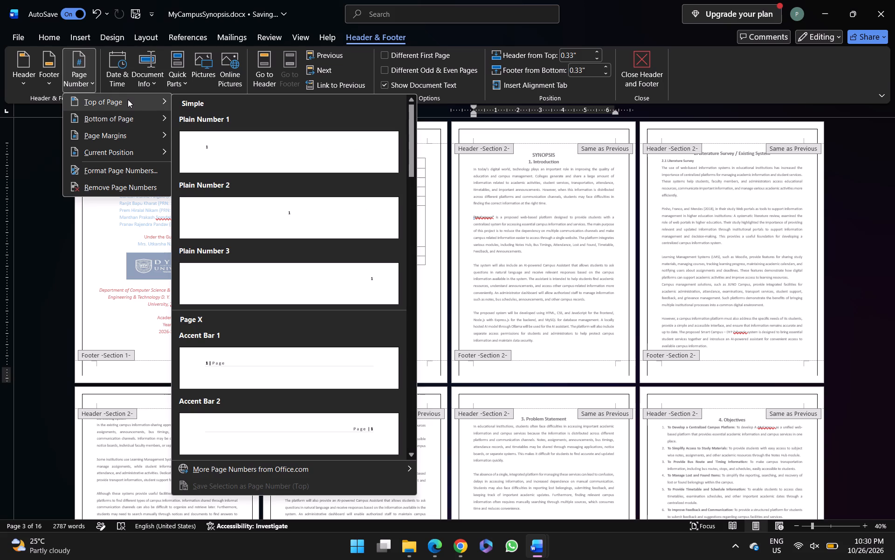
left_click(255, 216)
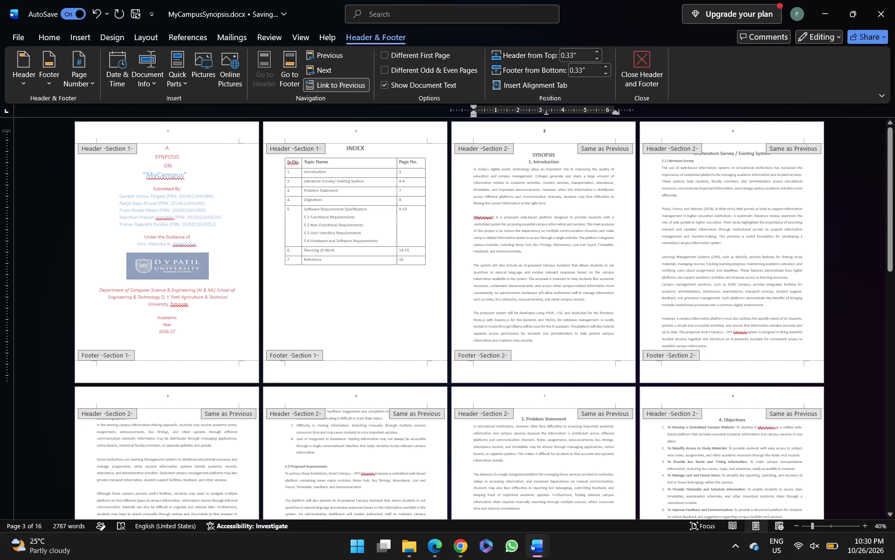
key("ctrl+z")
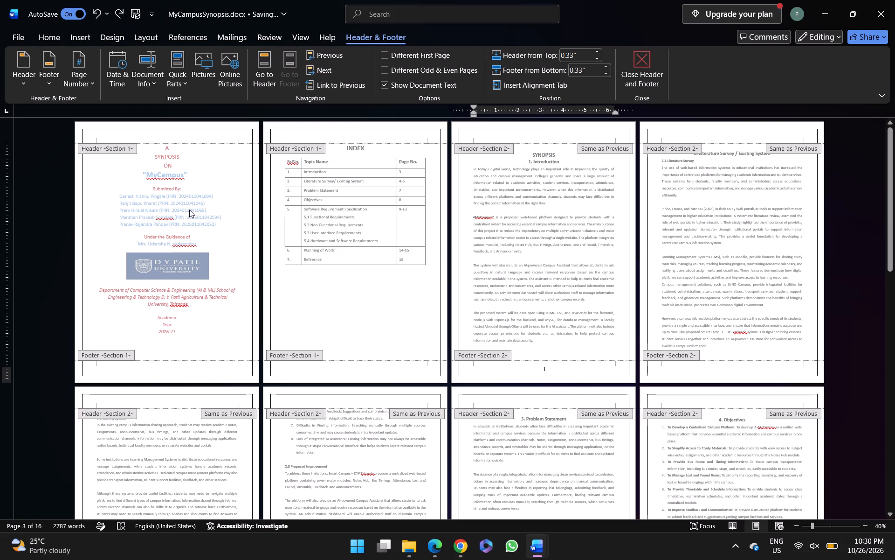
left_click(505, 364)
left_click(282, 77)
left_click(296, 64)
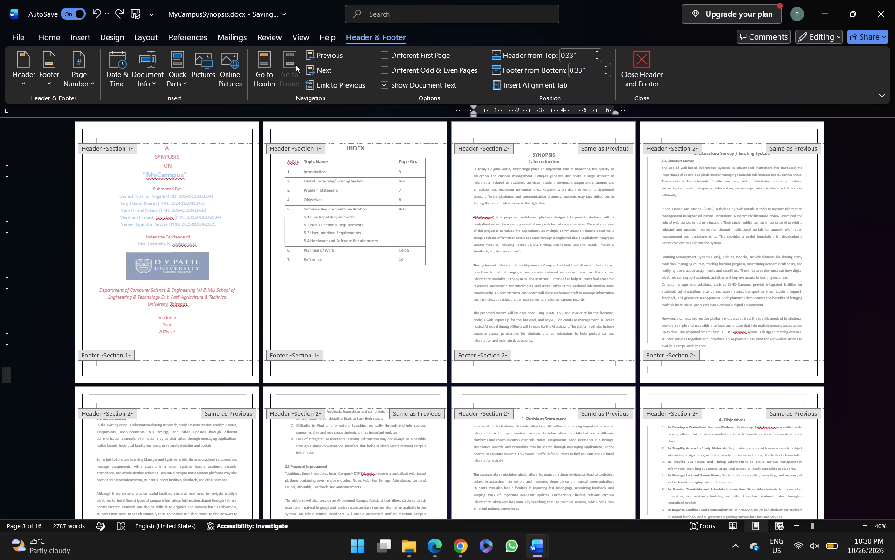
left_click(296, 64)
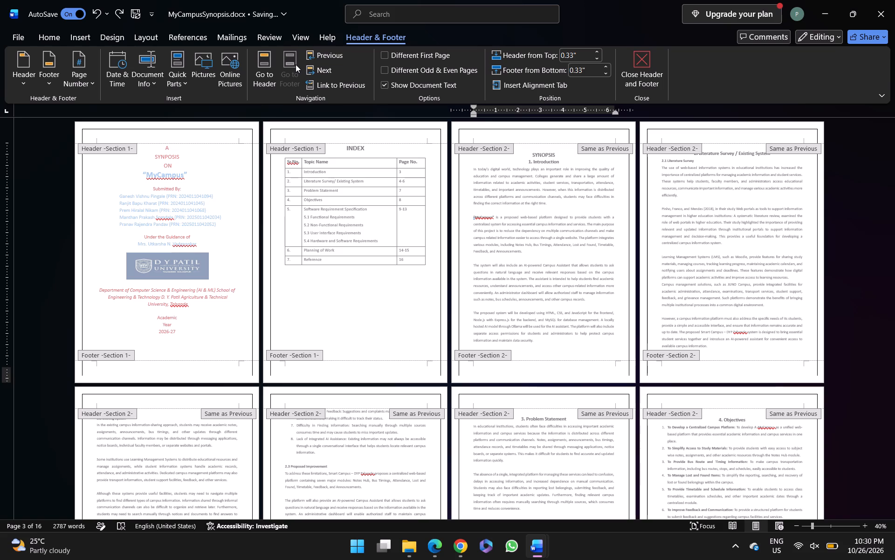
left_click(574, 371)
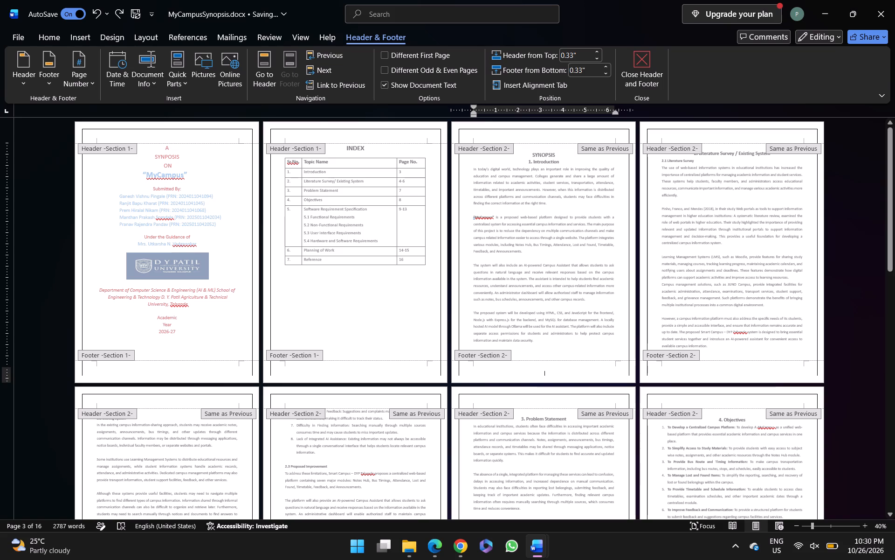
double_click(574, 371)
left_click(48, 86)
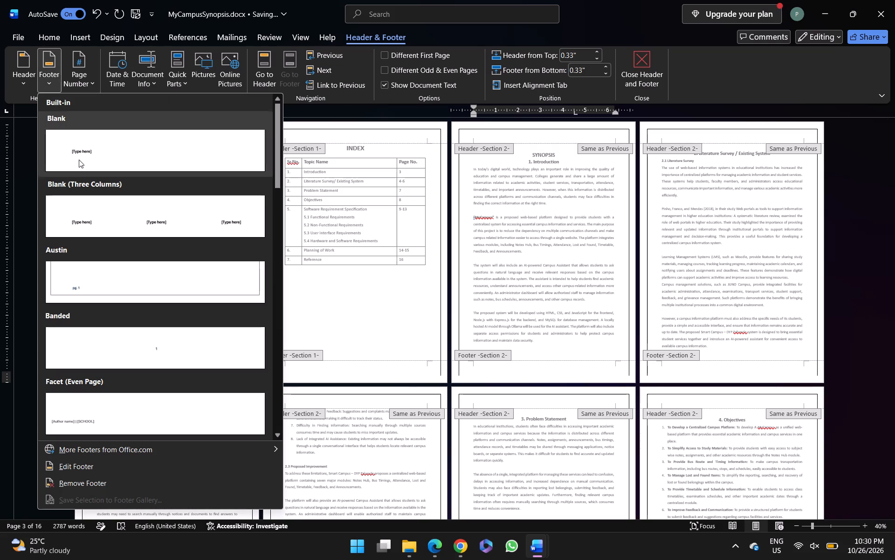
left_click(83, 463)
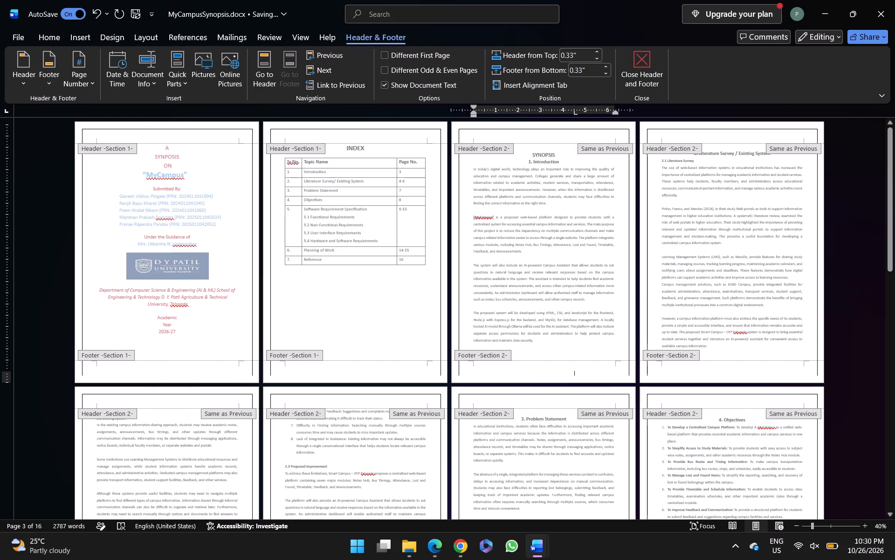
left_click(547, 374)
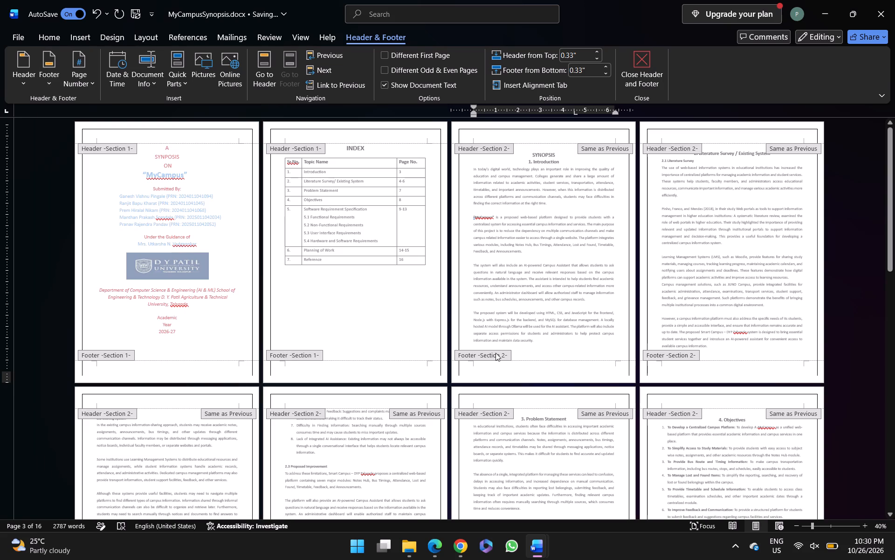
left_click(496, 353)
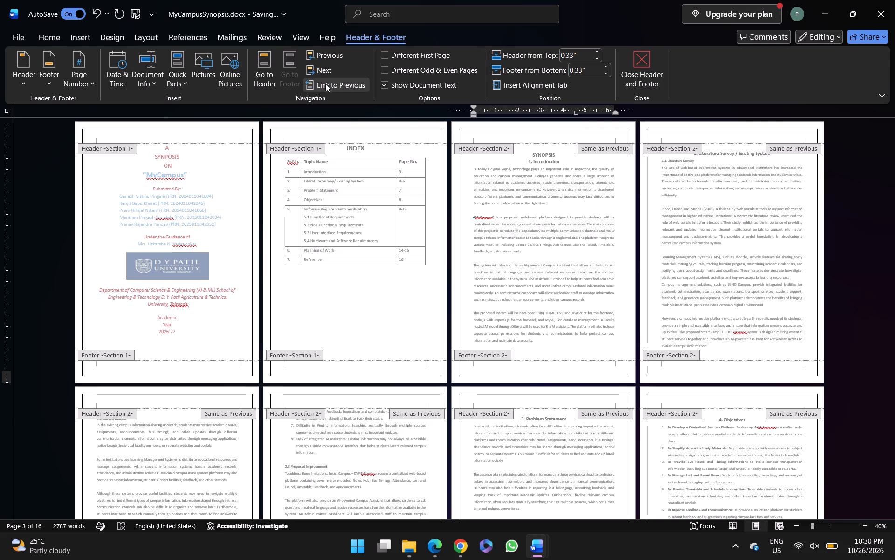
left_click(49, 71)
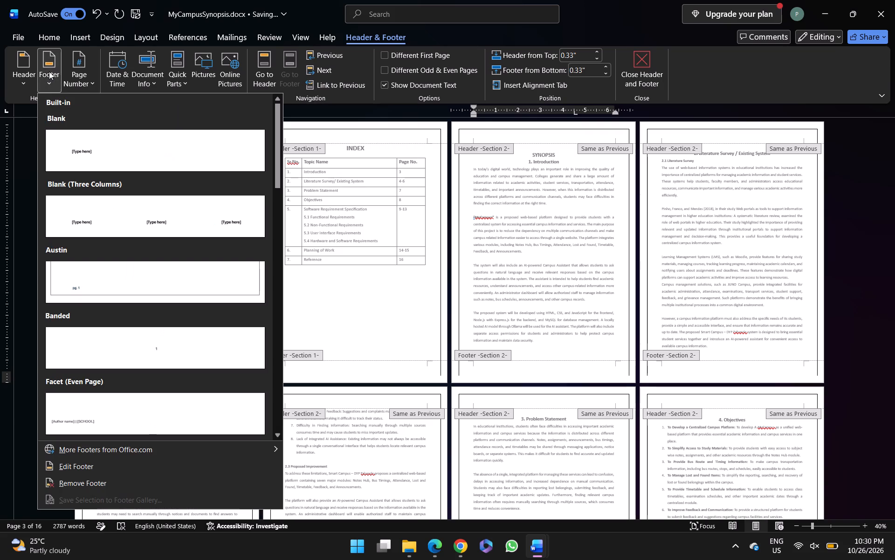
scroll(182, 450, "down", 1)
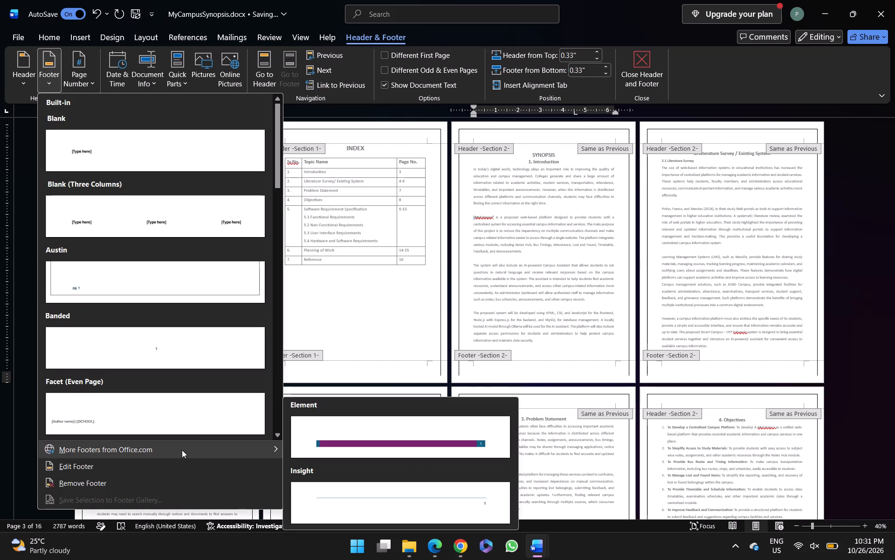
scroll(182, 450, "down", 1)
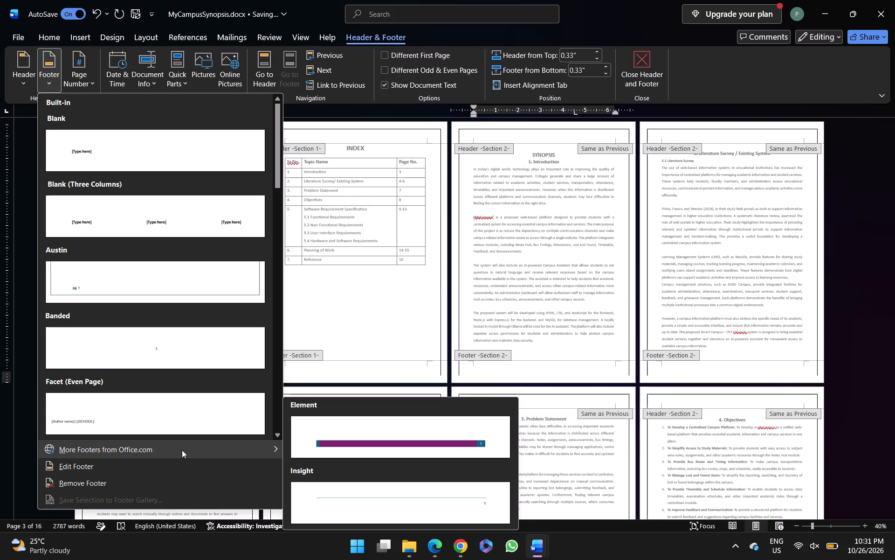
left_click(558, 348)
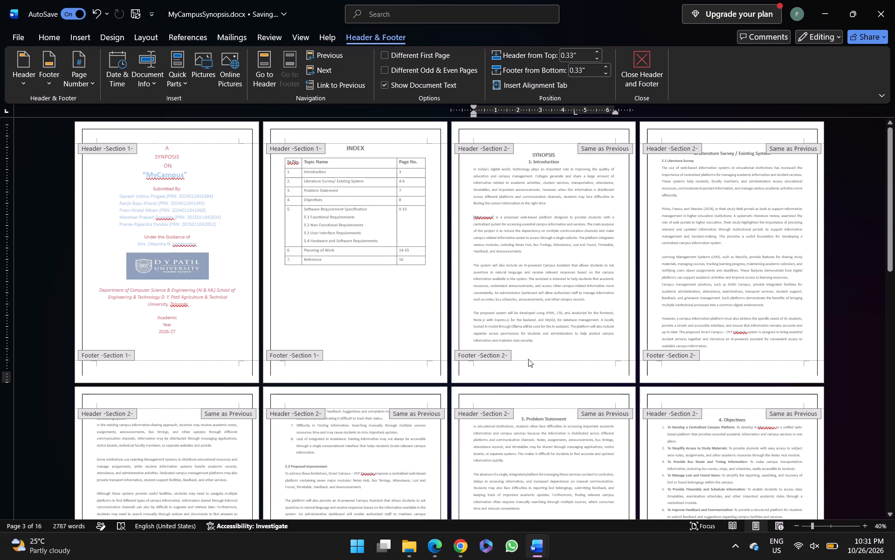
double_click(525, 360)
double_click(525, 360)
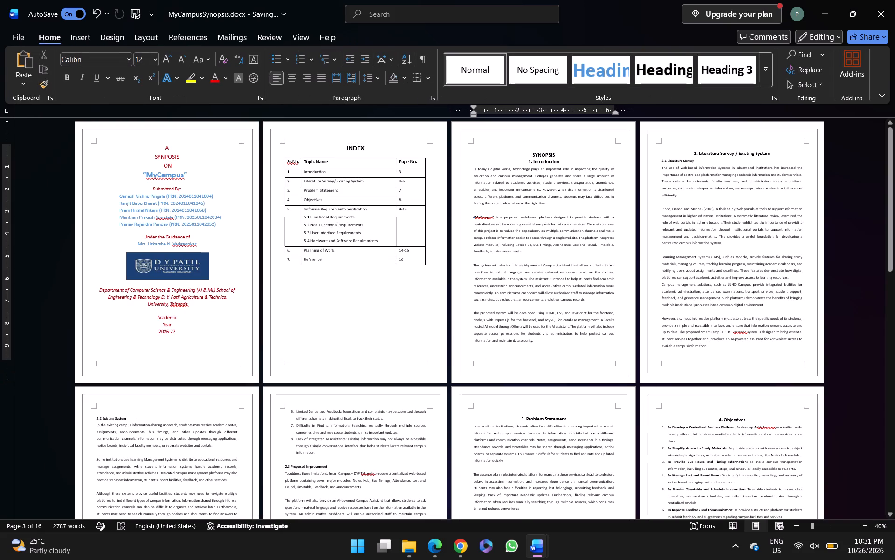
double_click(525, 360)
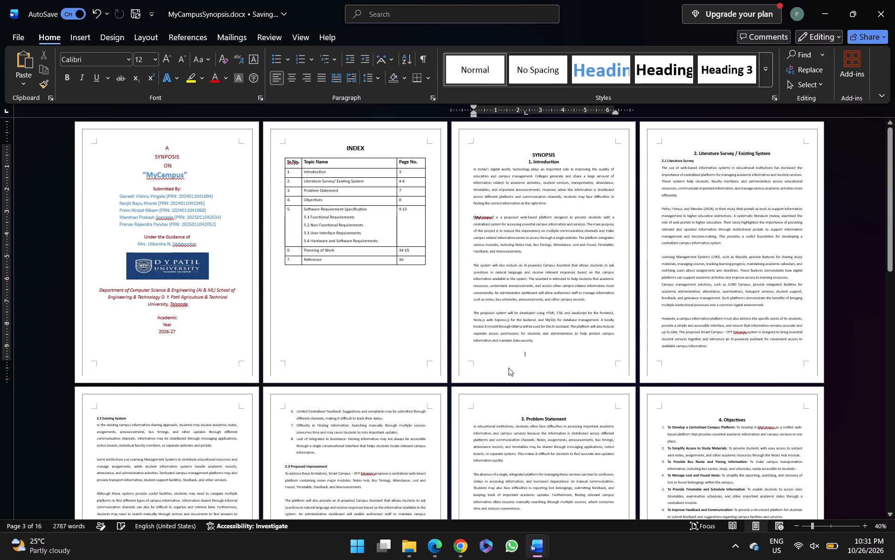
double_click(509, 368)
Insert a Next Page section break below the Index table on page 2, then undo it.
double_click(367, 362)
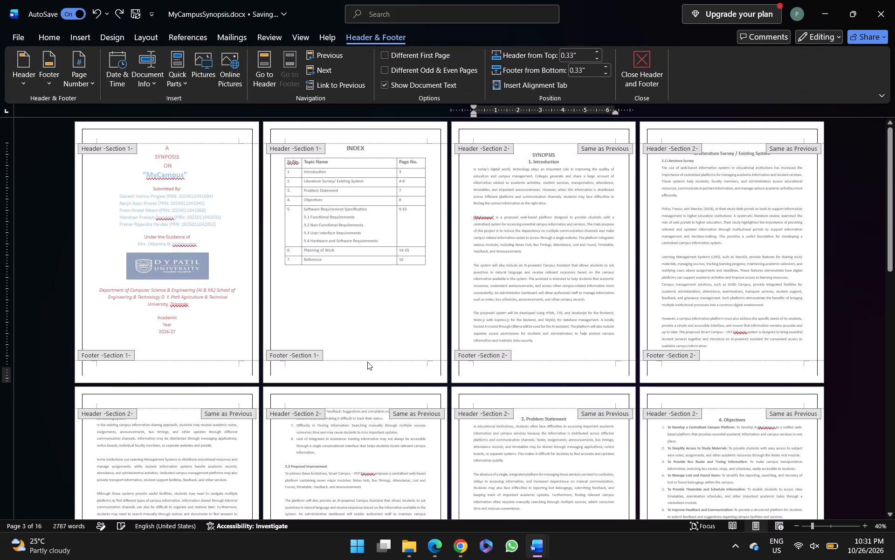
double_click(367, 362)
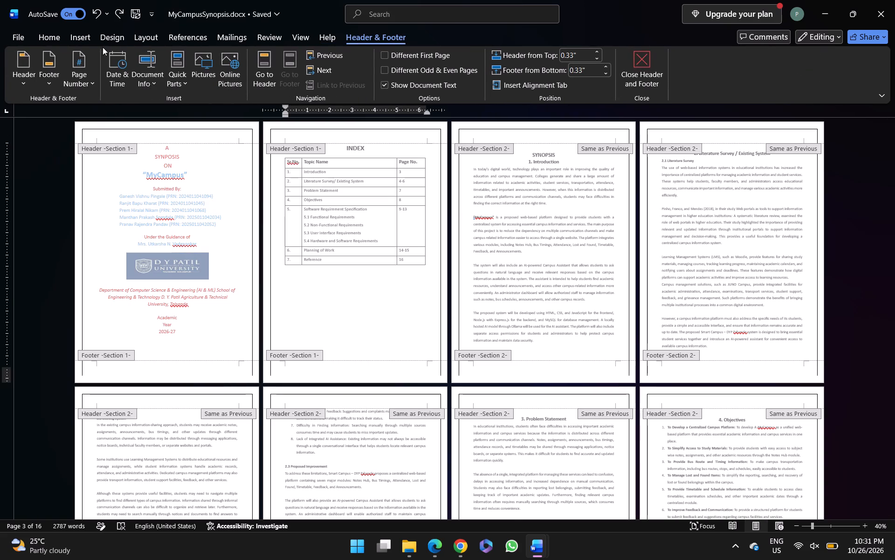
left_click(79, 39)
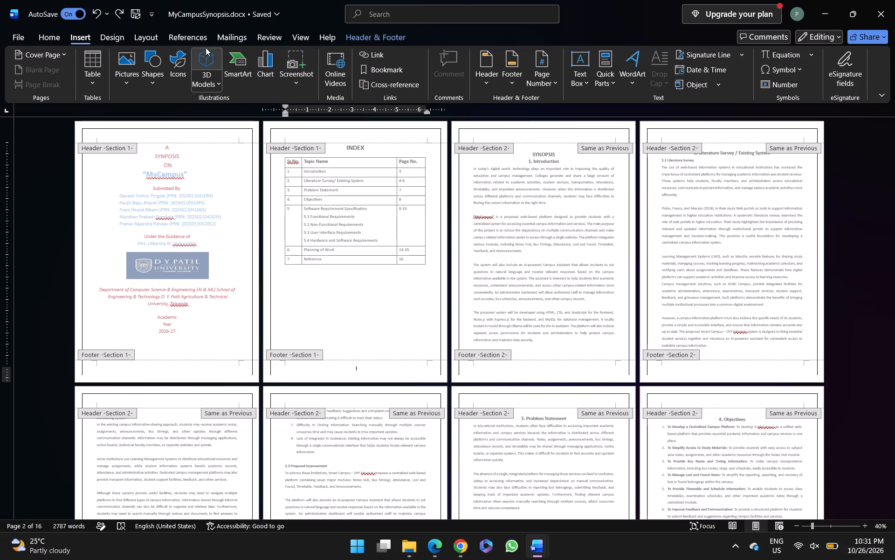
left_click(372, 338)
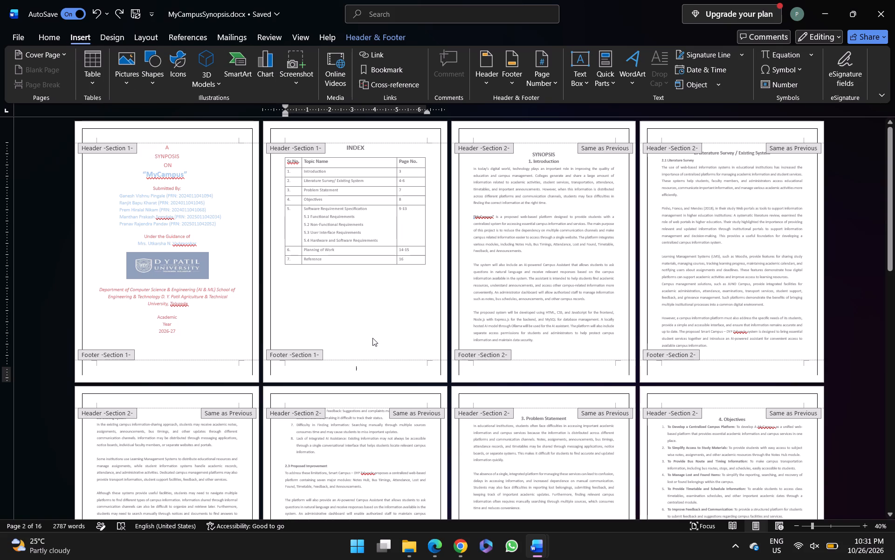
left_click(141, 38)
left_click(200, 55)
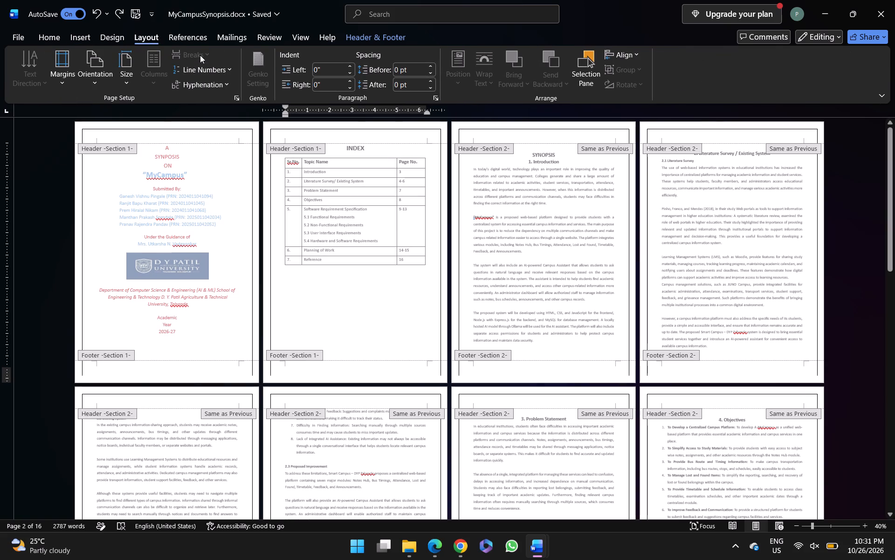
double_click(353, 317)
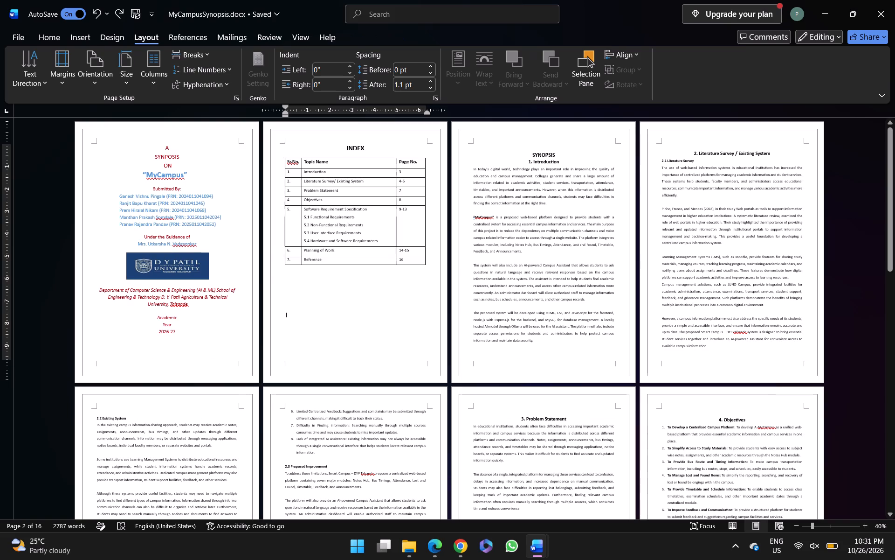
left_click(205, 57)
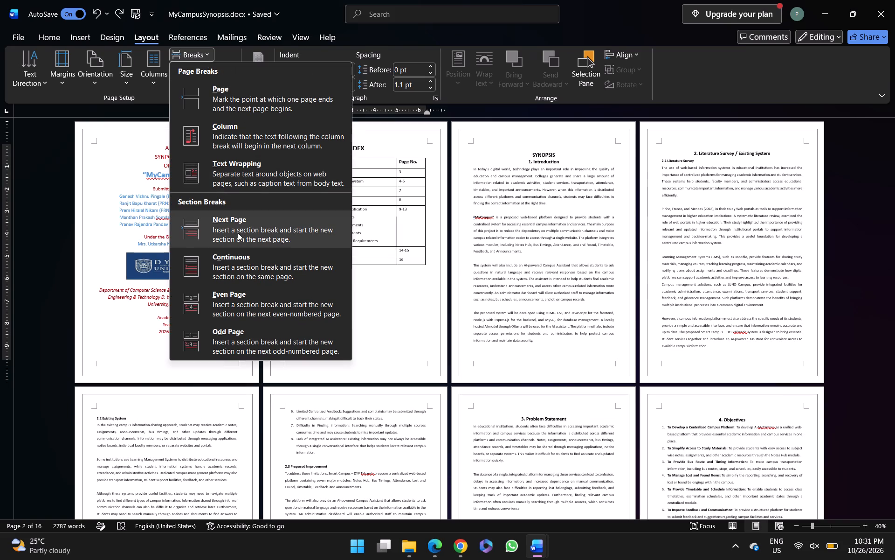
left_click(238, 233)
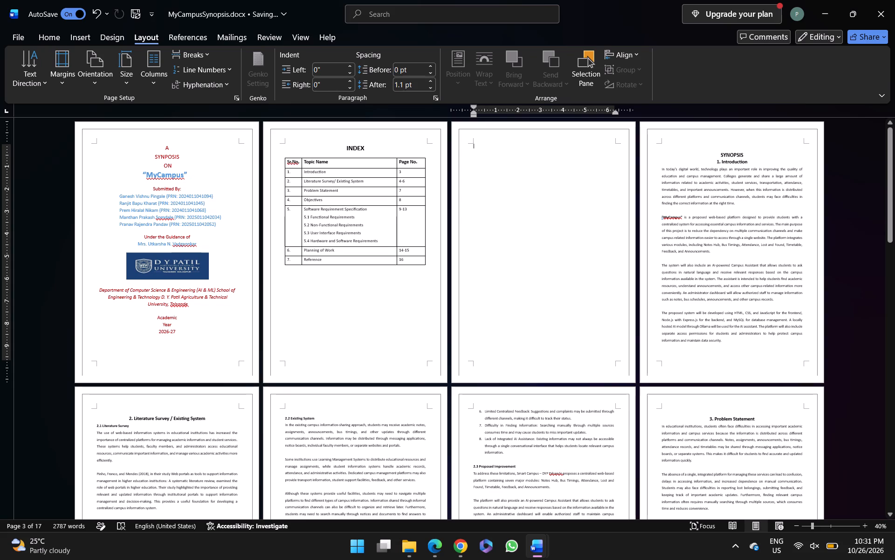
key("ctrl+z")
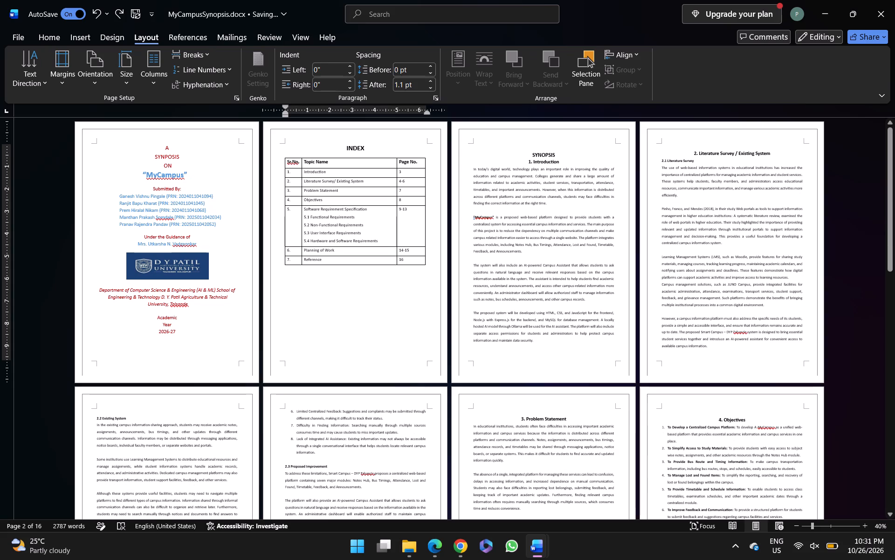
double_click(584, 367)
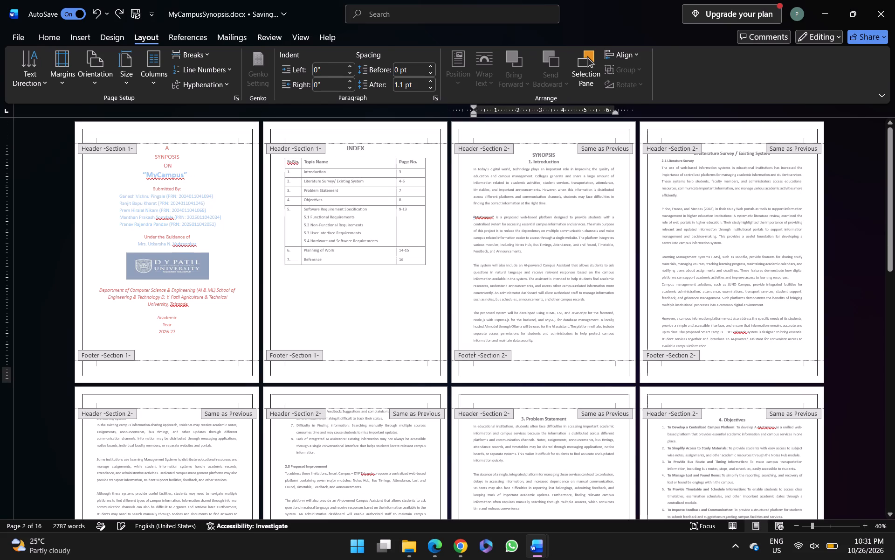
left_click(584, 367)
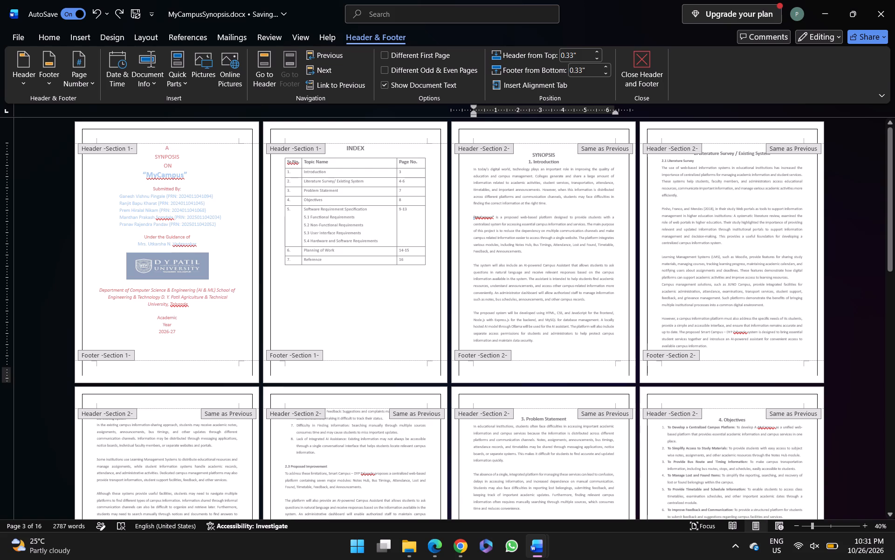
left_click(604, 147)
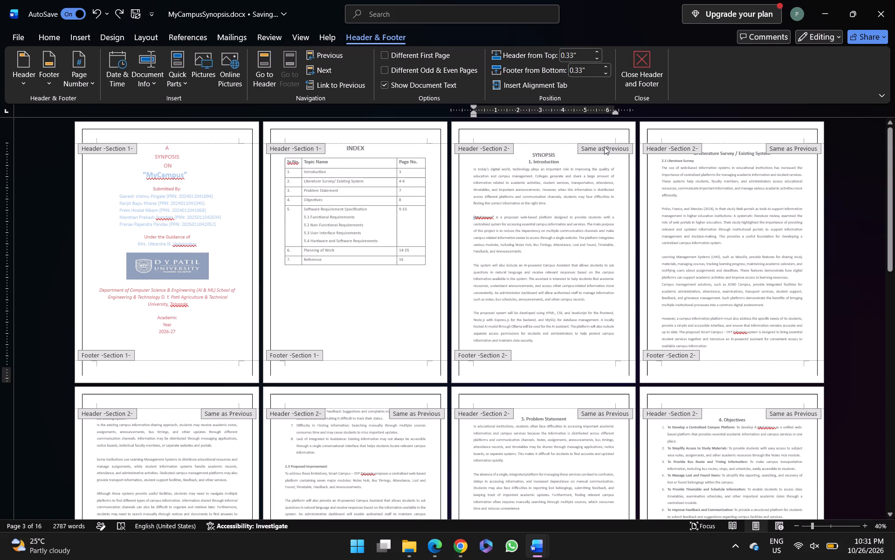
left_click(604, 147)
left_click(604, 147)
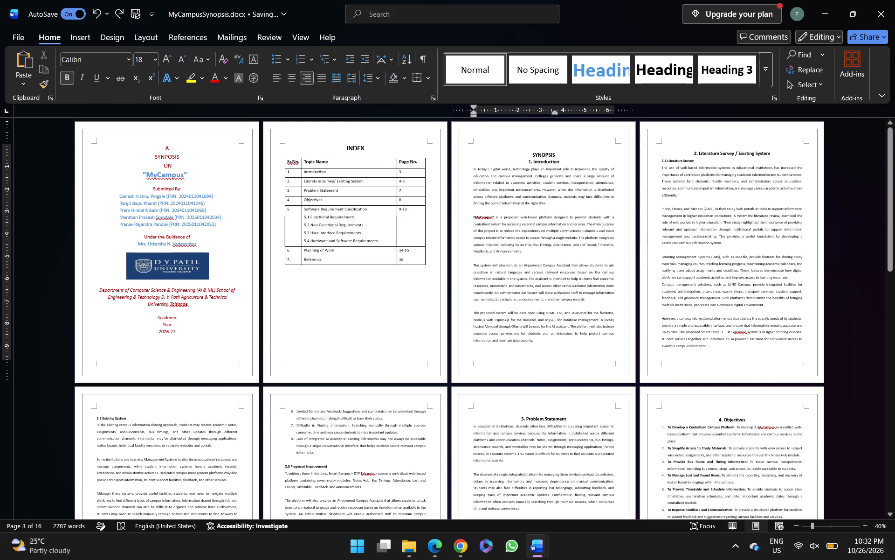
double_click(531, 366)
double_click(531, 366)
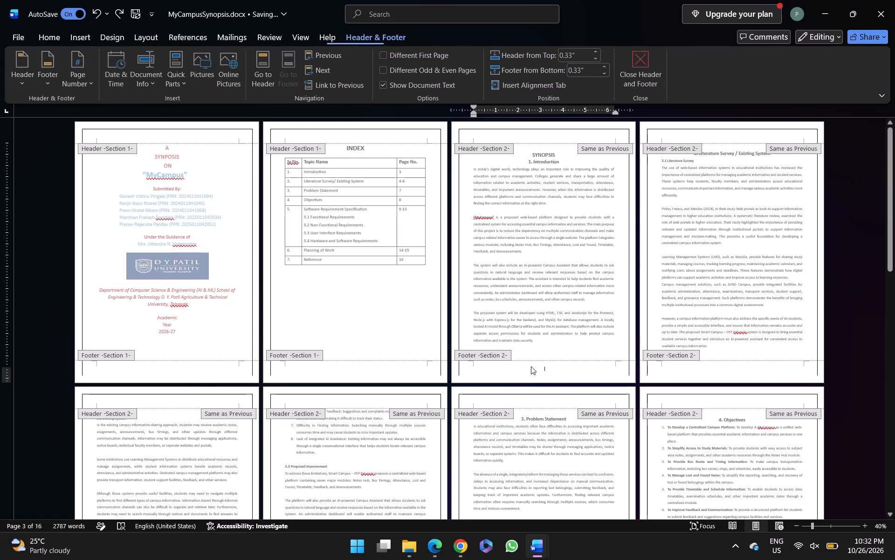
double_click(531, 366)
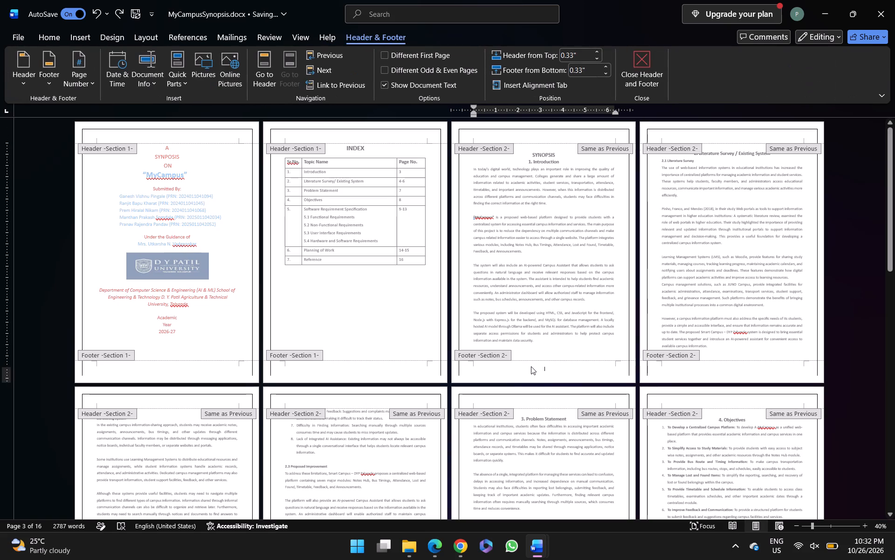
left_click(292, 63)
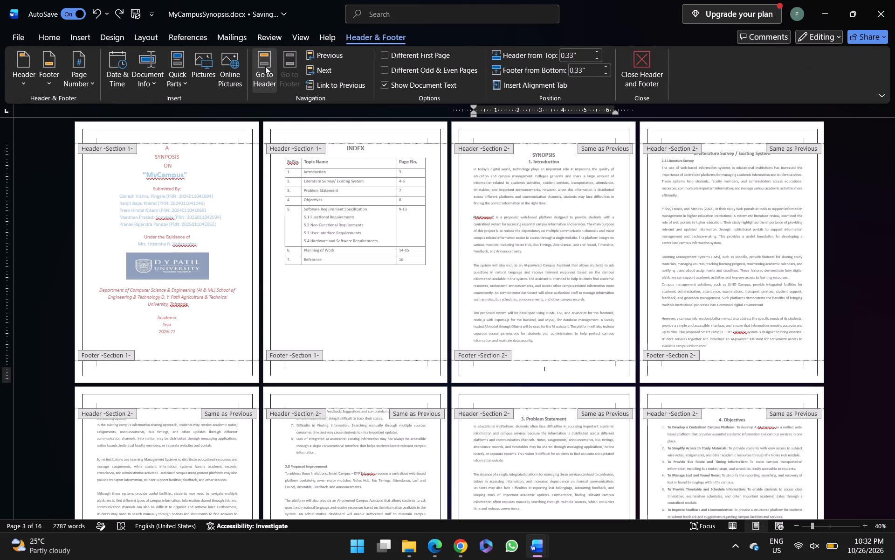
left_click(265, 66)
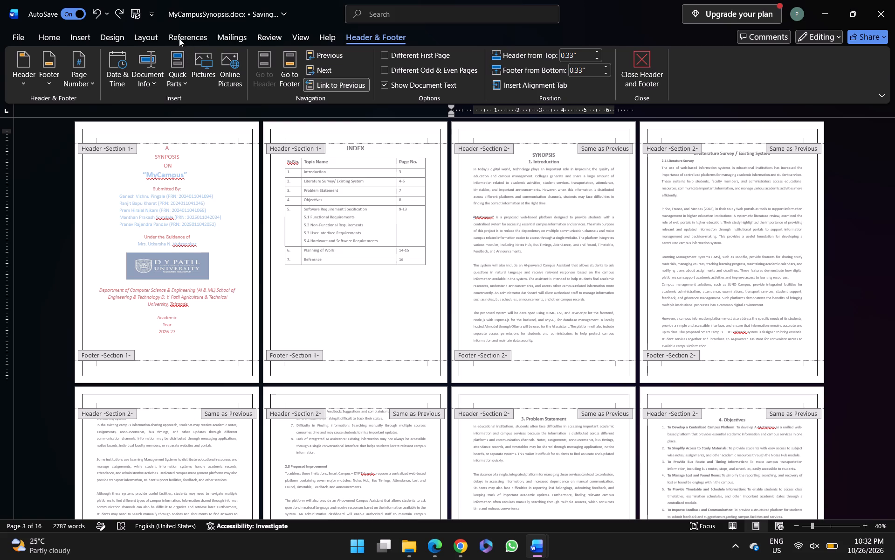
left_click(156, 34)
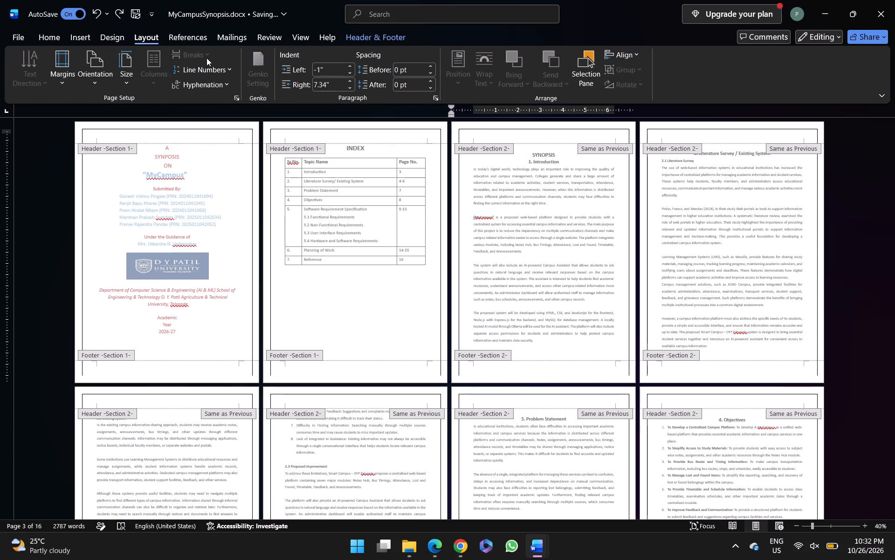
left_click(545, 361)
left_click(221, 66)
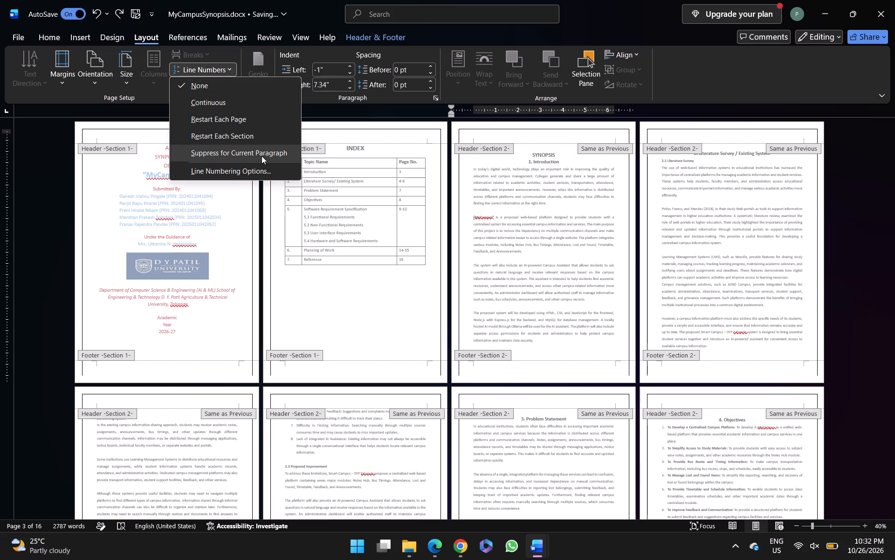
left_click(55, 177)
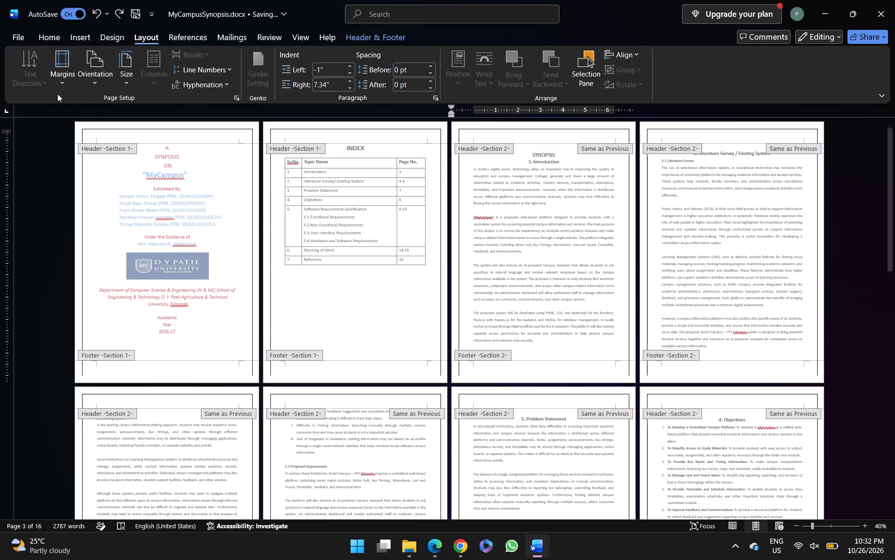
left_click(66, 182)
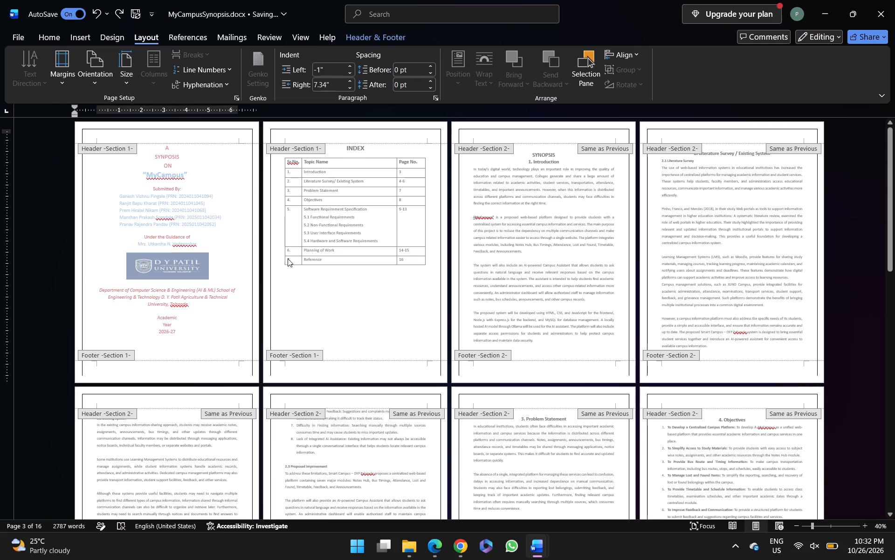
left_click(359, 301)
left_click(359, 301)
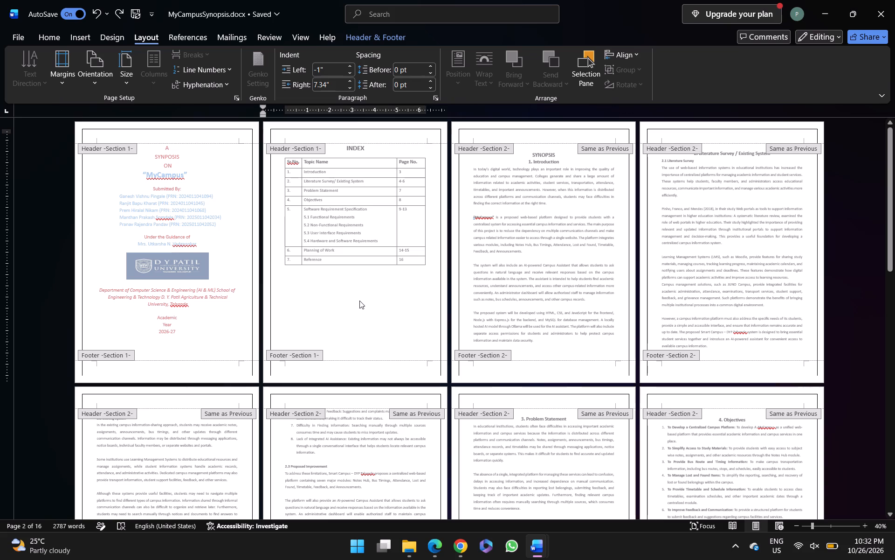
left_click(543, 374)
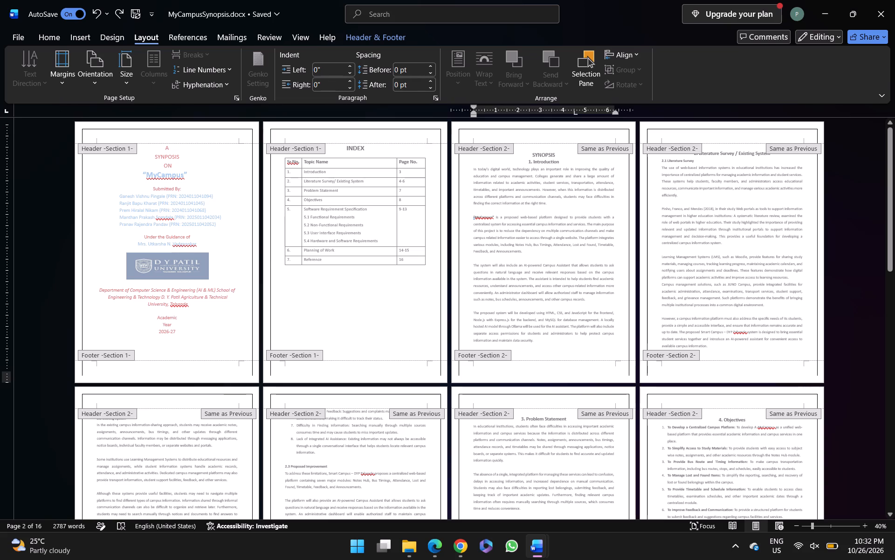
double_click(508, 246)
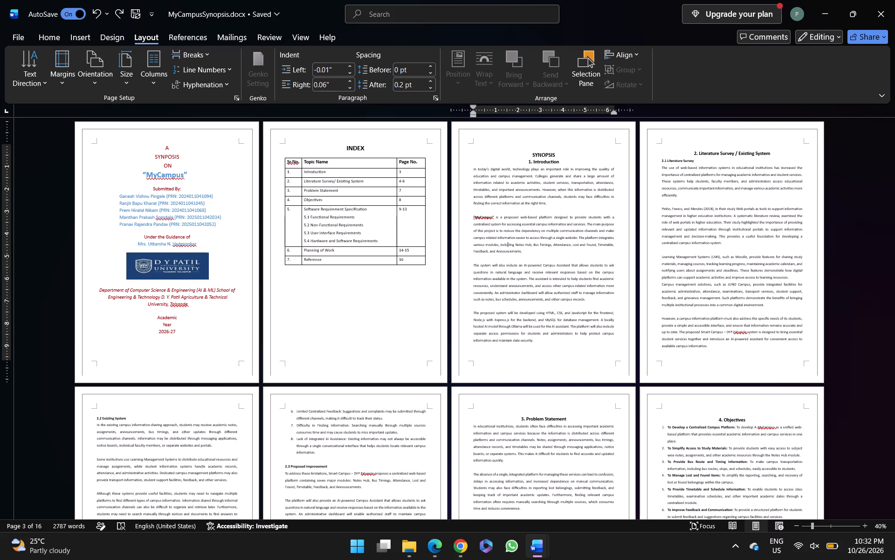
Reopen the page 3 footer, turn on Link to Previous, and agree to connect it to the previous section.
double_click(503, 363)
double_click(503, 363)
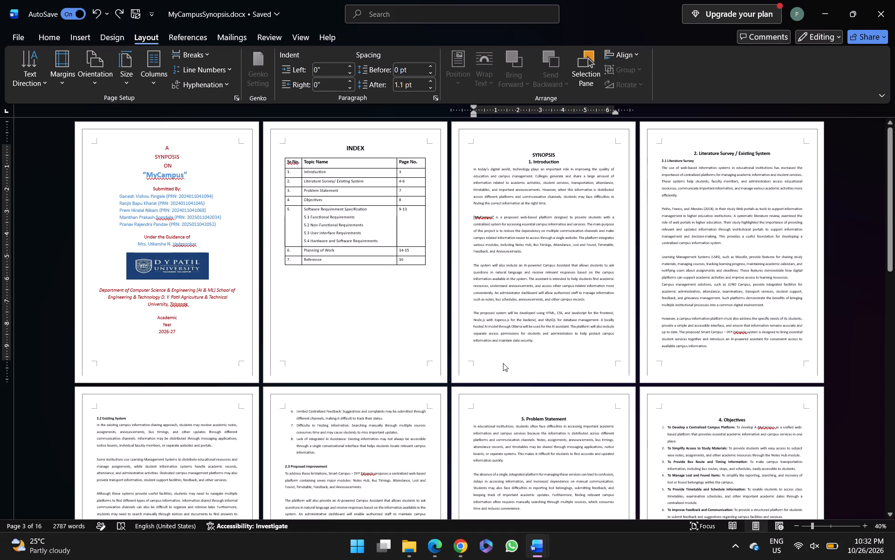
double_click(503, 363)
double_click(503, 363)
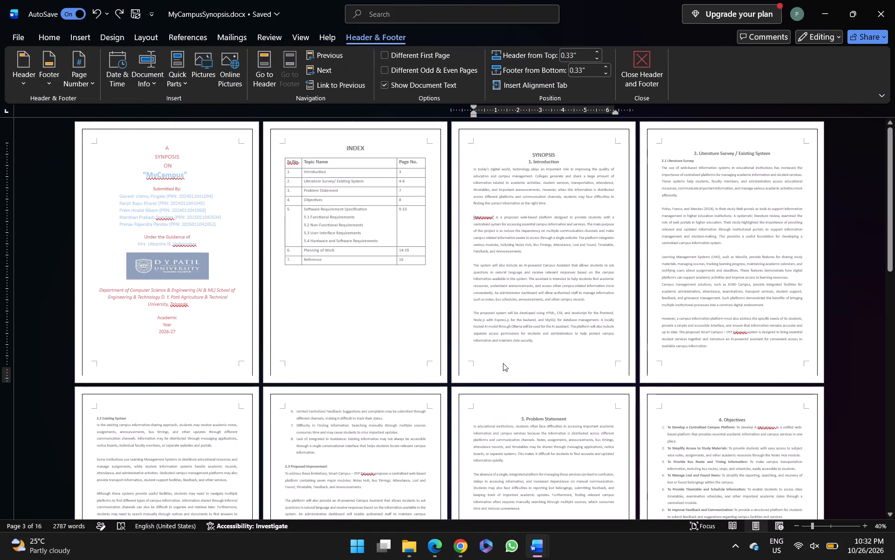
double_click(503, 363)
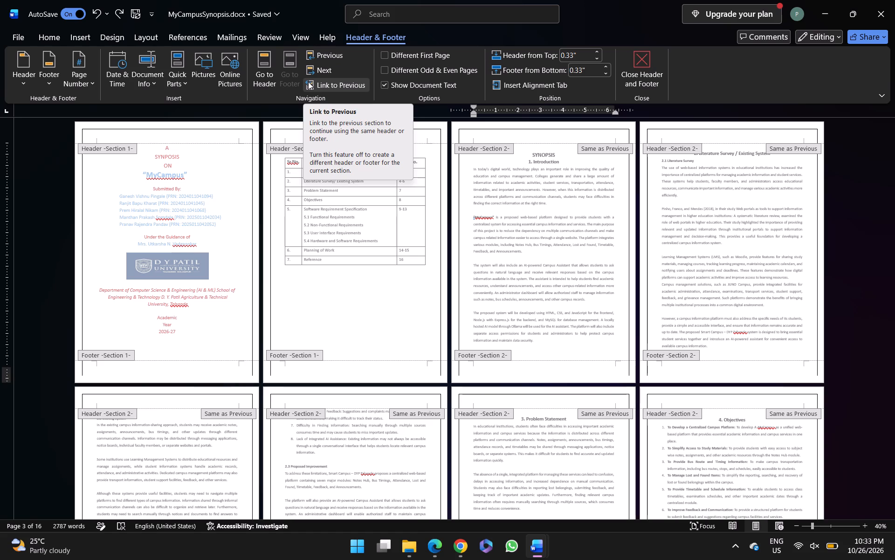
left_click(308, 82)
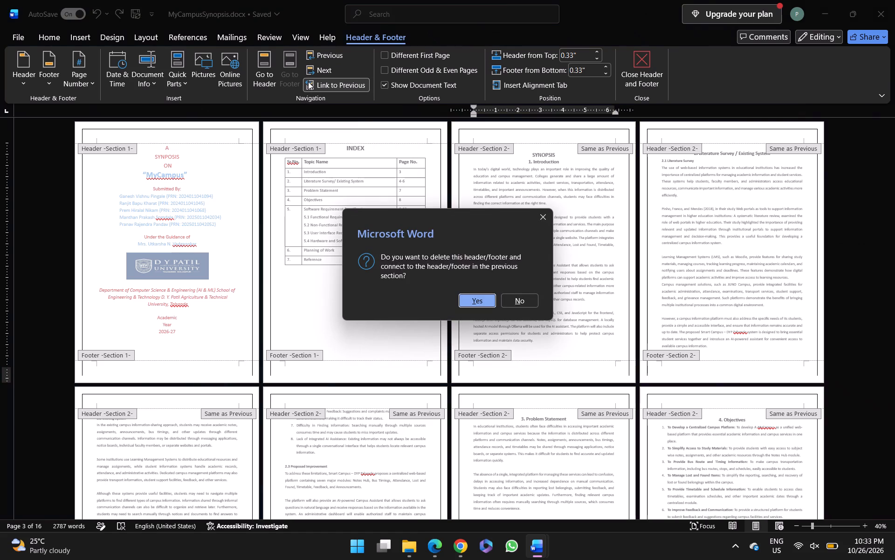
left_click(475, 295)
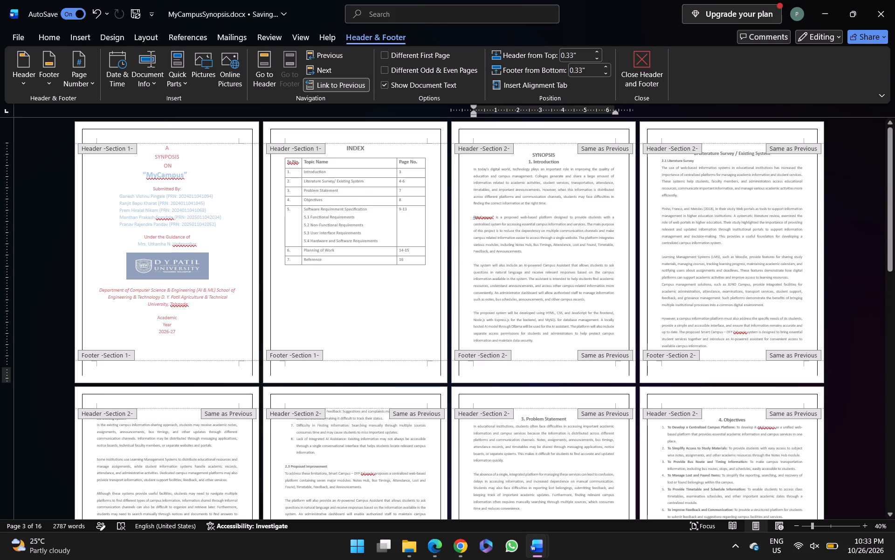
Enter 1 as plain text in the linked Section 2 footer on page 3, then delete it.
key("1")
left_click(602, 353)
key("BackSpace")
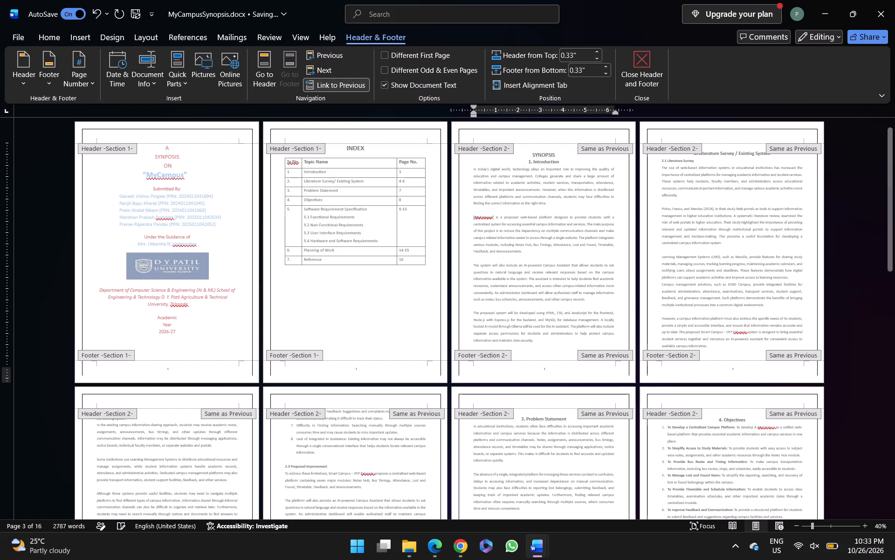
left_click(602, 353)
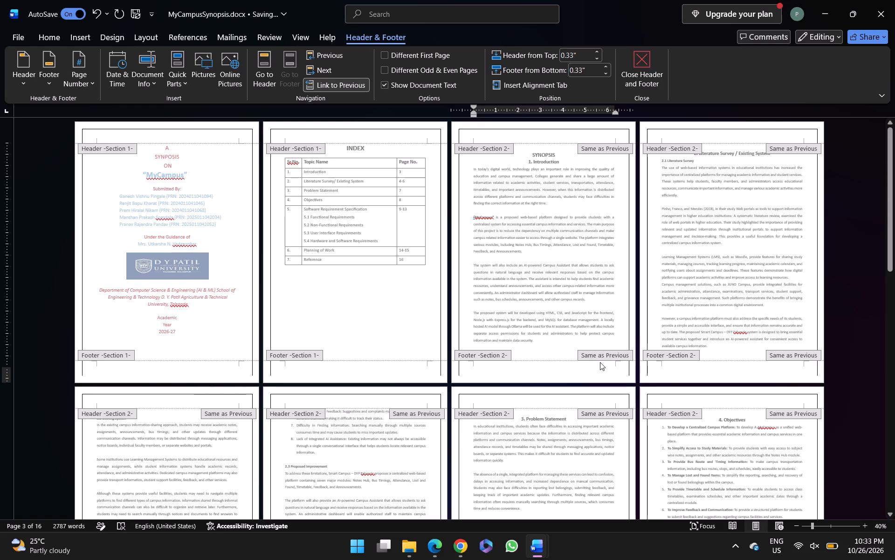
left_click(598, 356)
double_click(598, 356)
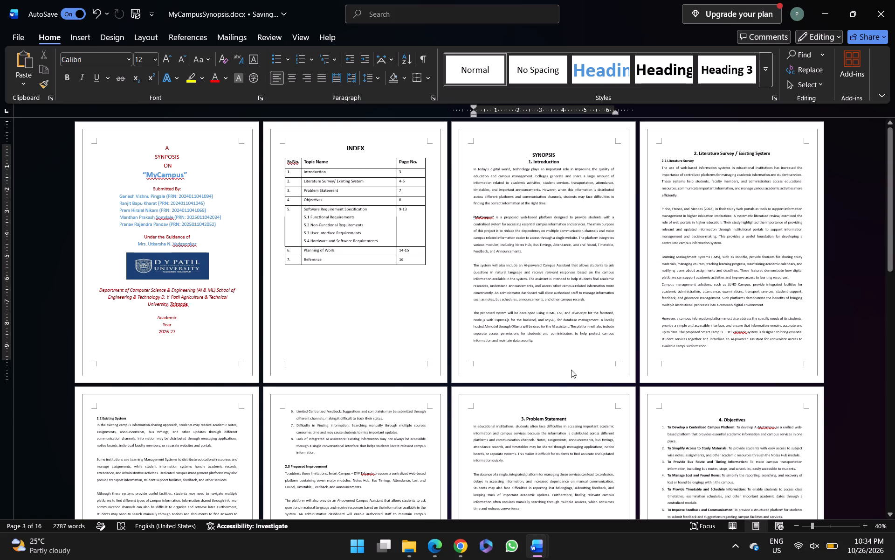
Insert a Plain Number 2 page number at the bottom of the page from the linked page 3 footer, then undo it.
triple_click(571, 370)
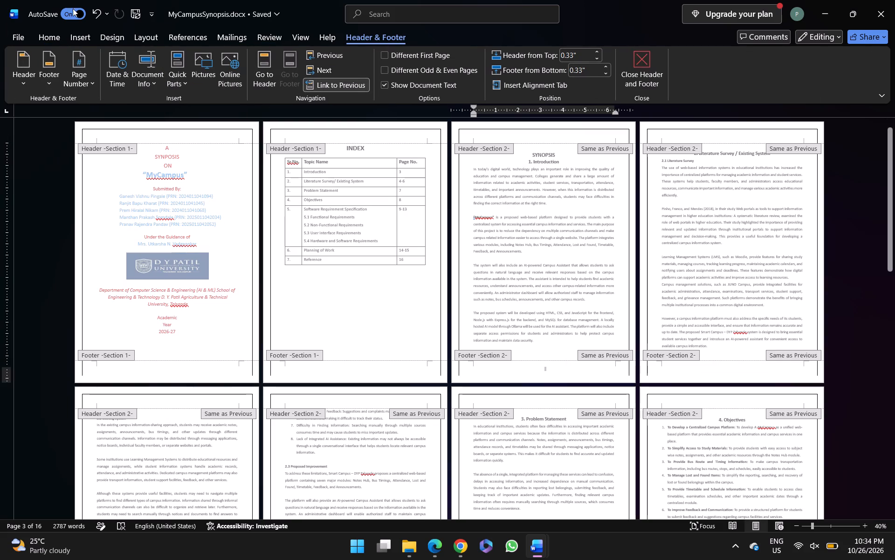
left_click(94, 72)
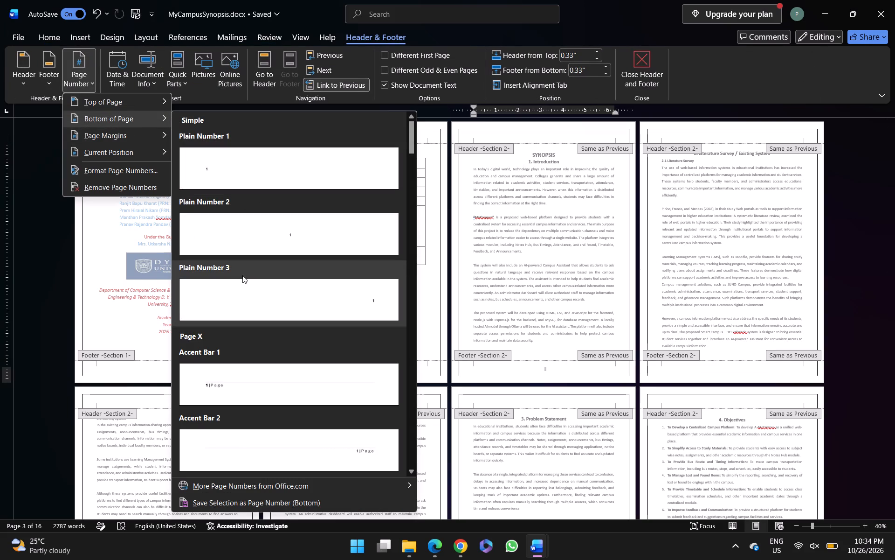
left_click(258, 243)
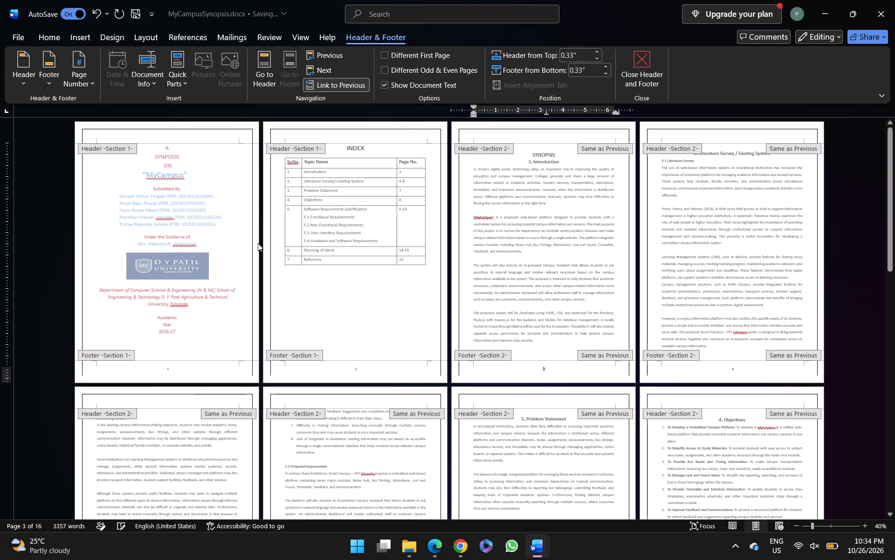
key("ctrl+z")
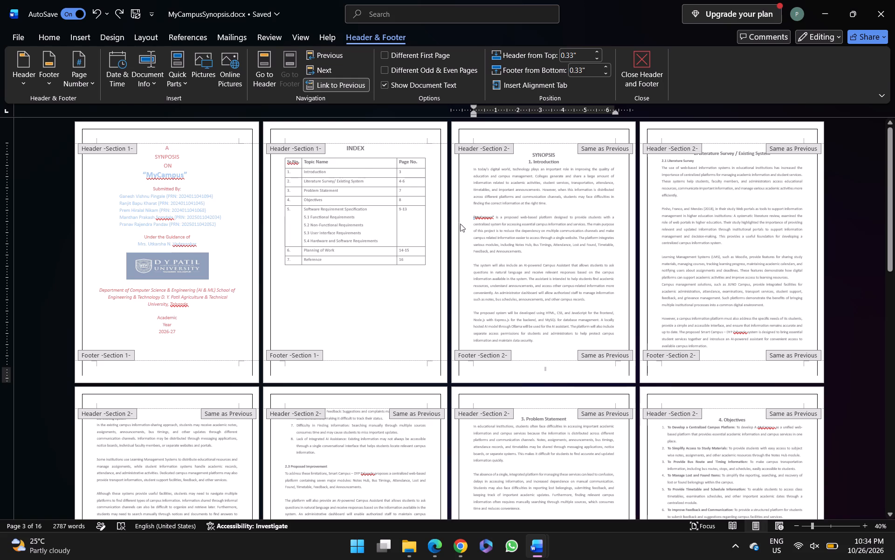
Leave and reopen the Section 2 footer on the Introduction page, then turn off its Link to Previous.
double_click(498, 260)
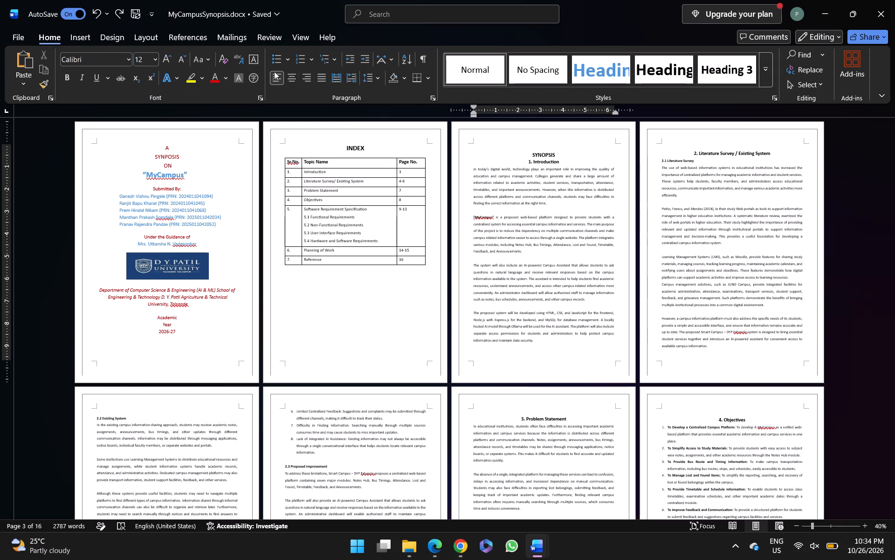
left_click(536, 229)
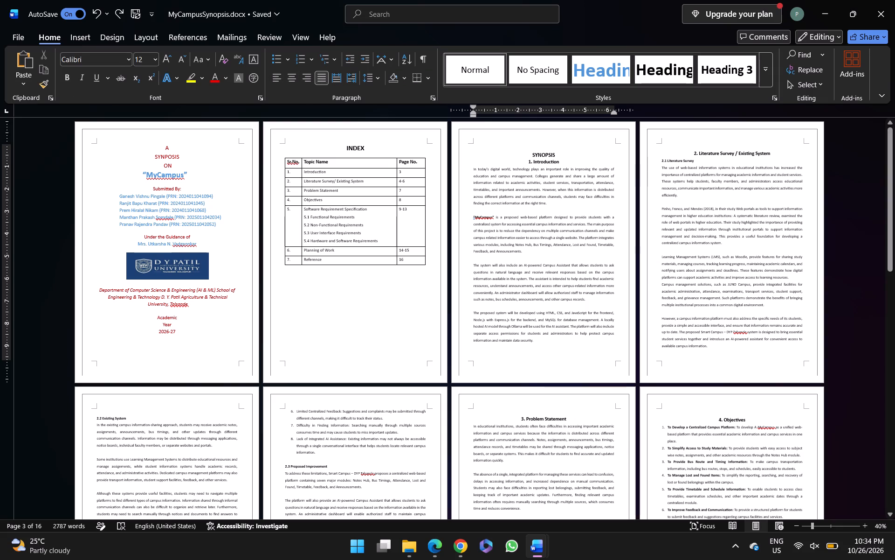
double_click(536, 357)
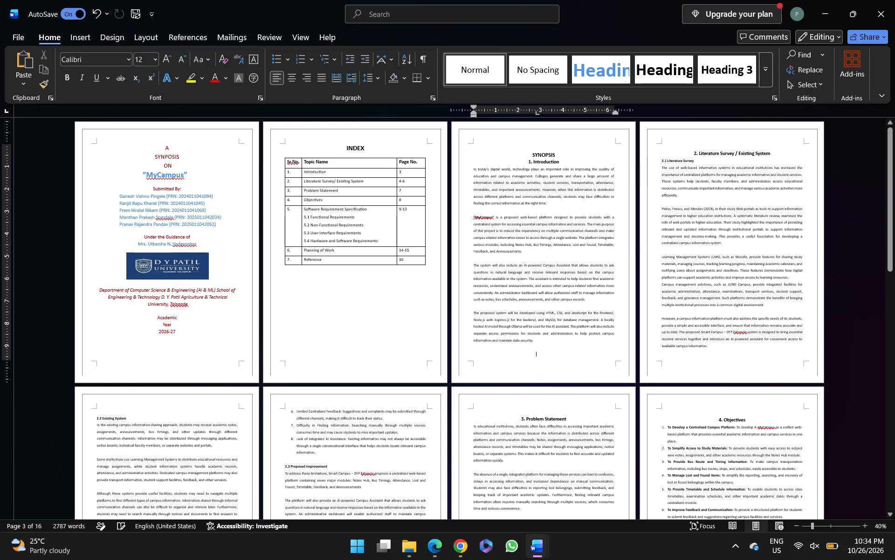
double_click(529, 368)
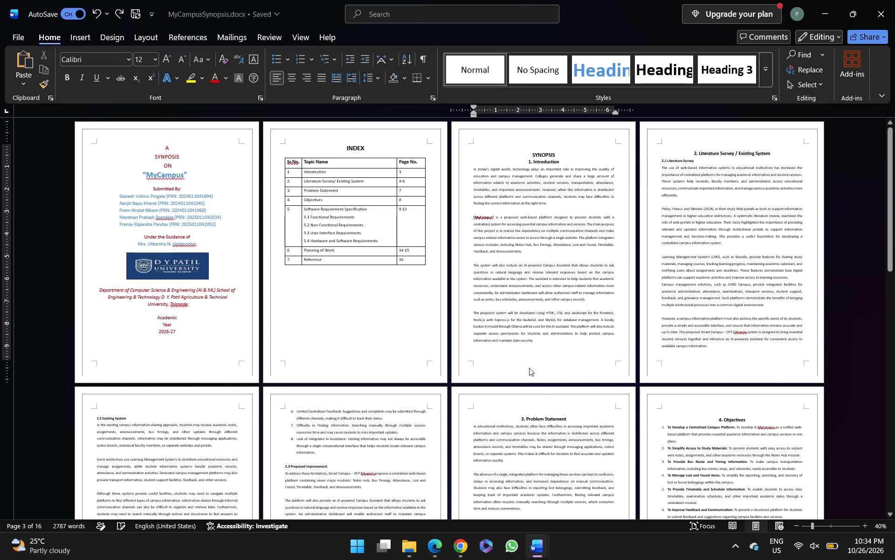
double_click(529, 368)
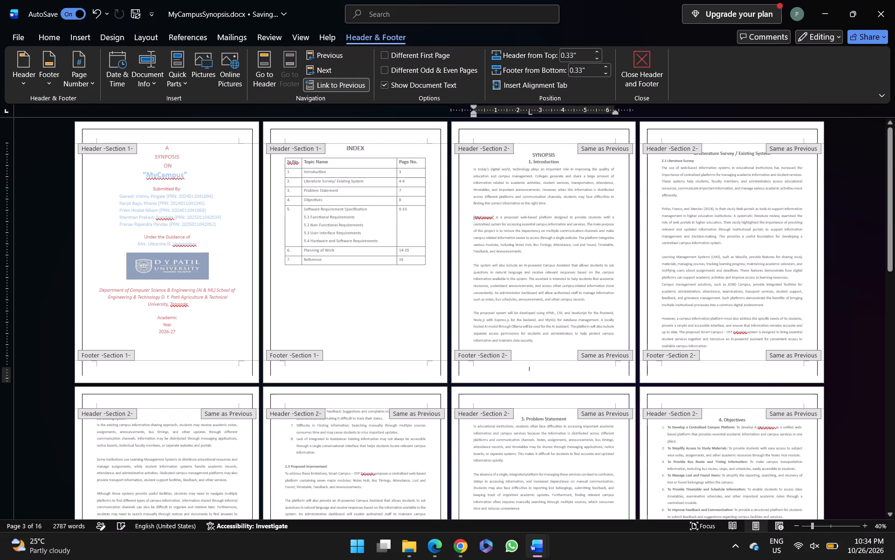
left_click(325, 85)
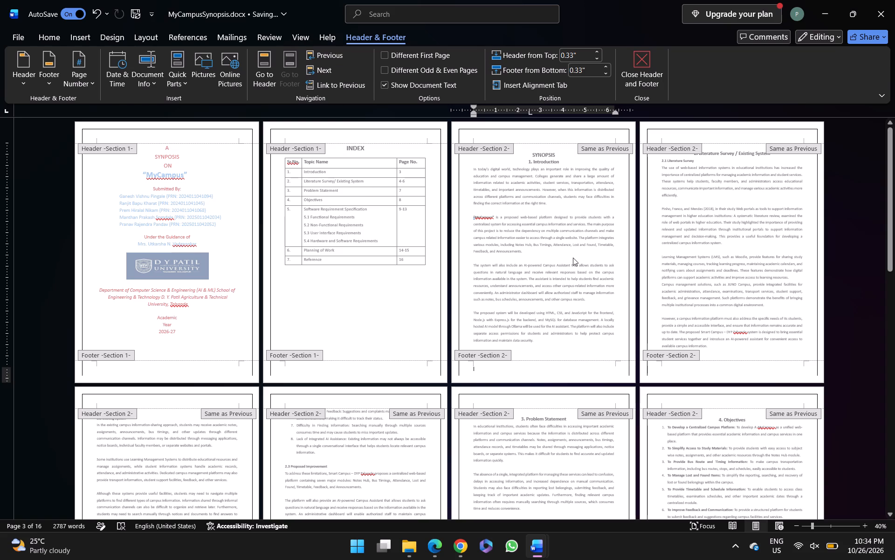
Insert a Plain Number 2 page number at the bottom of the page in the unlinked Section 2 footer.
left_click(89, 73)
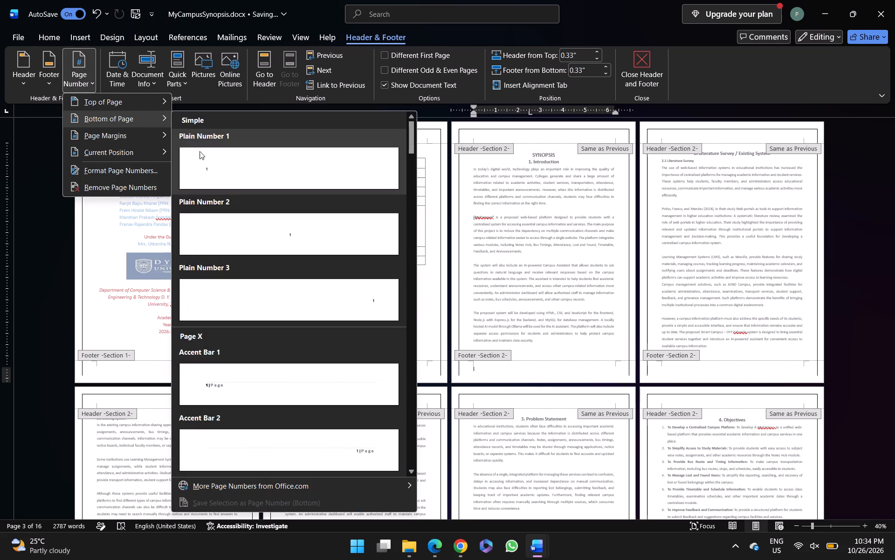
left_click(244, 247)
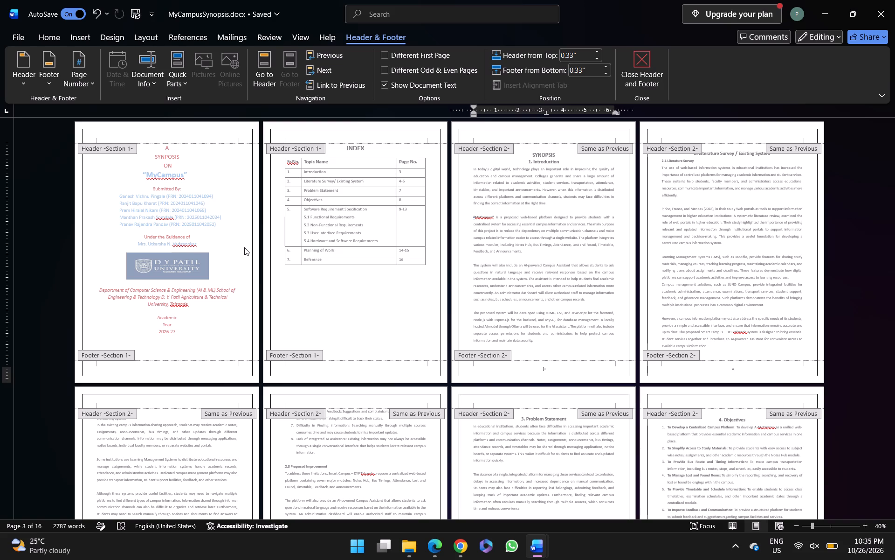
Delete the centring in front of the Section 2 footer's page number and shift the number along with five spaces.
key("Right")
key("BackSpace")
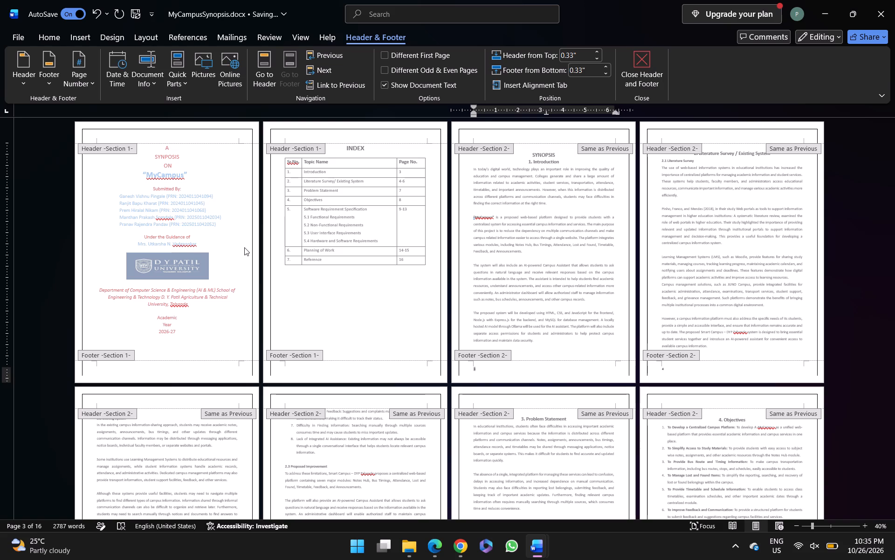
key("space")
key("space")
key("space")
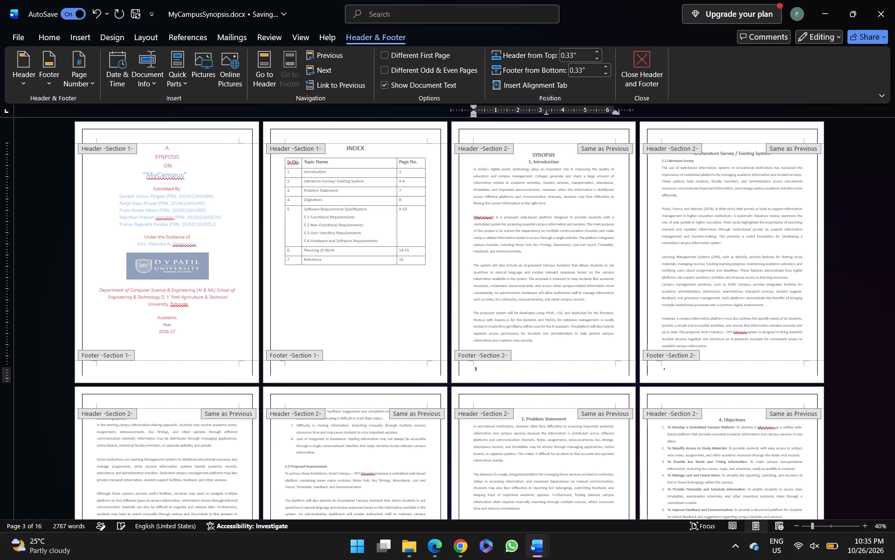
key("space")
key("space")
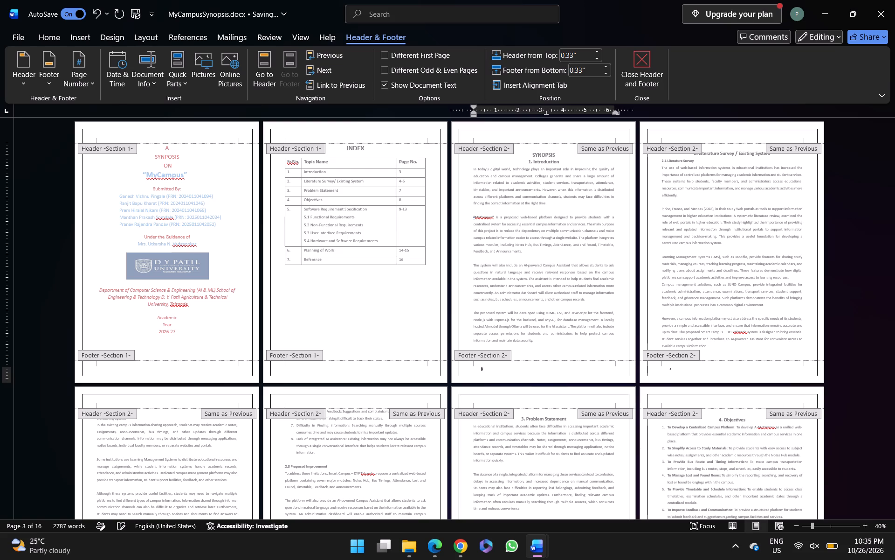
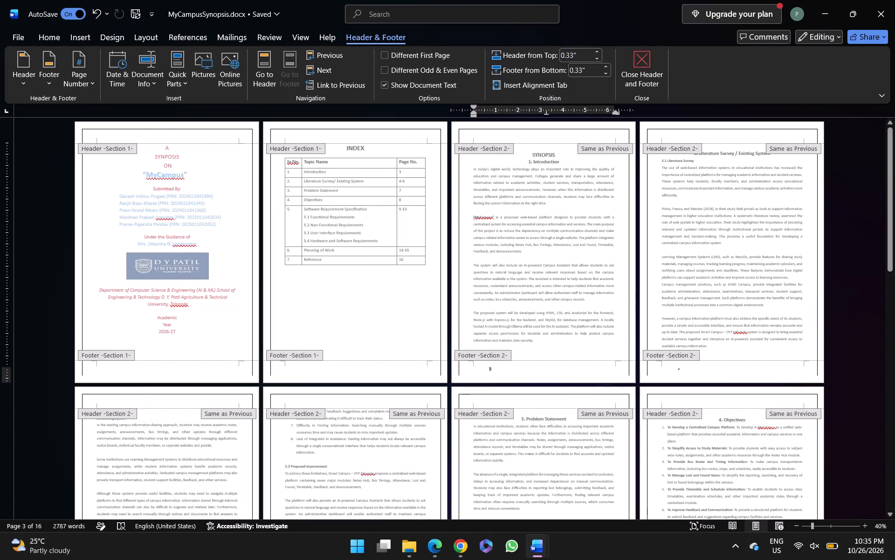
Undo the spacing changes and the page number insertion in the Section 2 footer until that footer is empty.
scroll(504, 371, "left", 5)
key("ctrl+z")
key("ctrl+z")
key("ctrl+z")
key("ctrl+z")
key("ctrl+z")
key("ctrl+z")
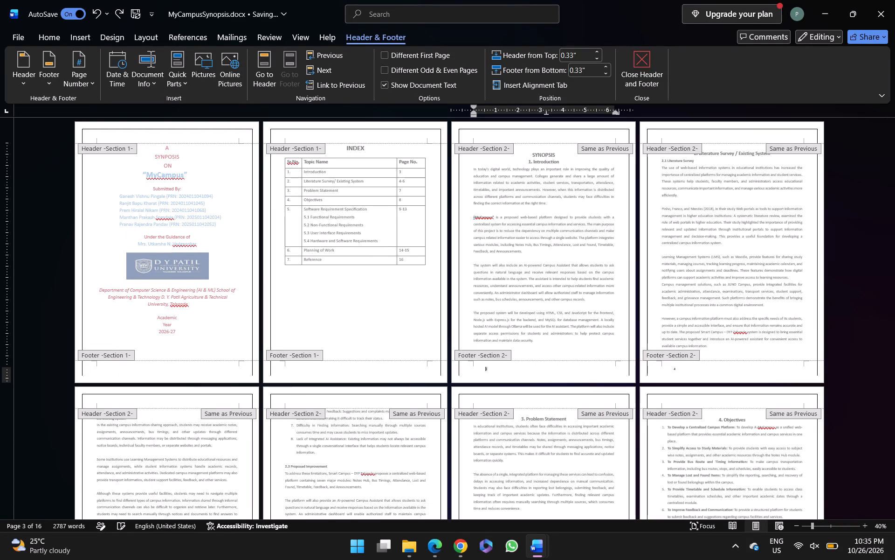
key("ctrl+z")
key("ctrl+z")
key("ctrl+z")
key("ctrl+z")
key("ctrl+z")
key("ctrl+z")
key("ctrl+z")
key("ctrl+z")
key("ctrl+z")
key("ctrl+z")
key("ctrl+z")
key("ctrl+z")
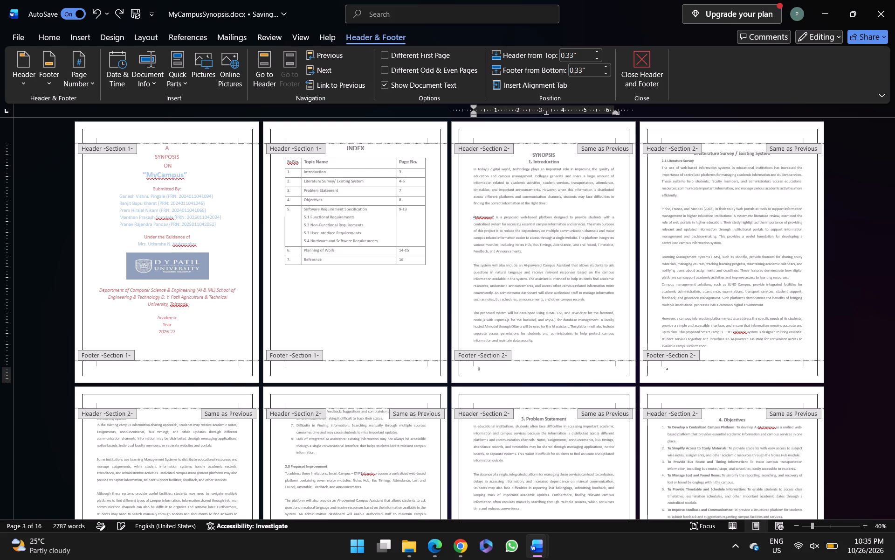
key("ctrl+z")
key("ctrl+z")
key("ctrl+z")
key("ctrl+z")
key("ctrl+z")
key("ctrl+z")
key("ctrl+z")
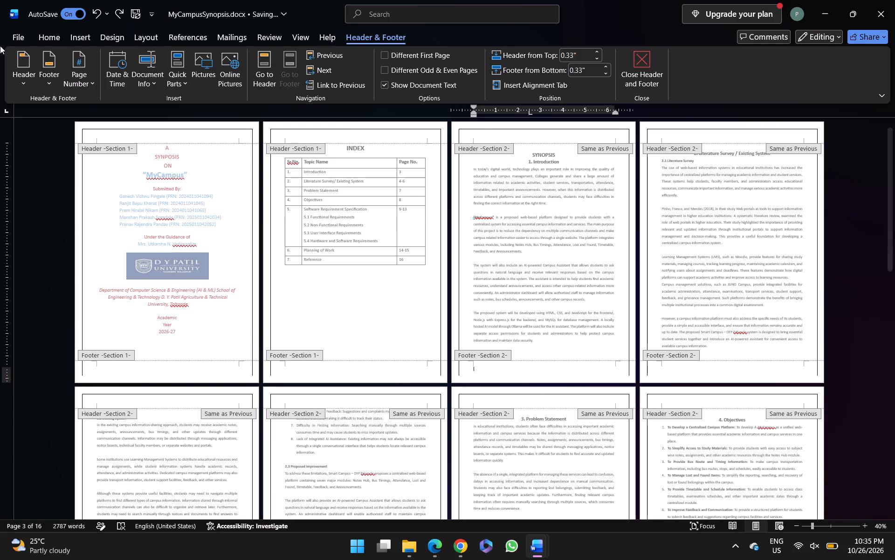
Set the page number format of Section 2 to start at 1 instead of continuing from the previous section.
left_click(95, 81)
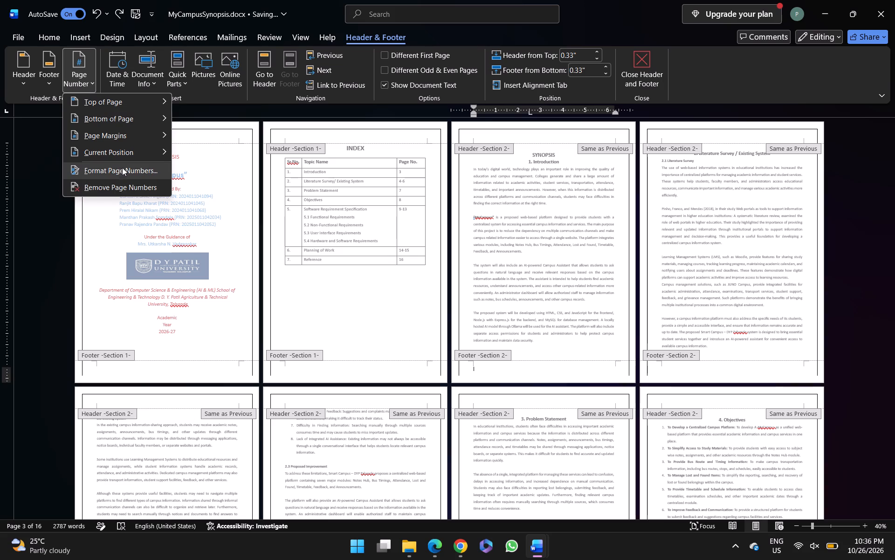
left_click(122, 163)
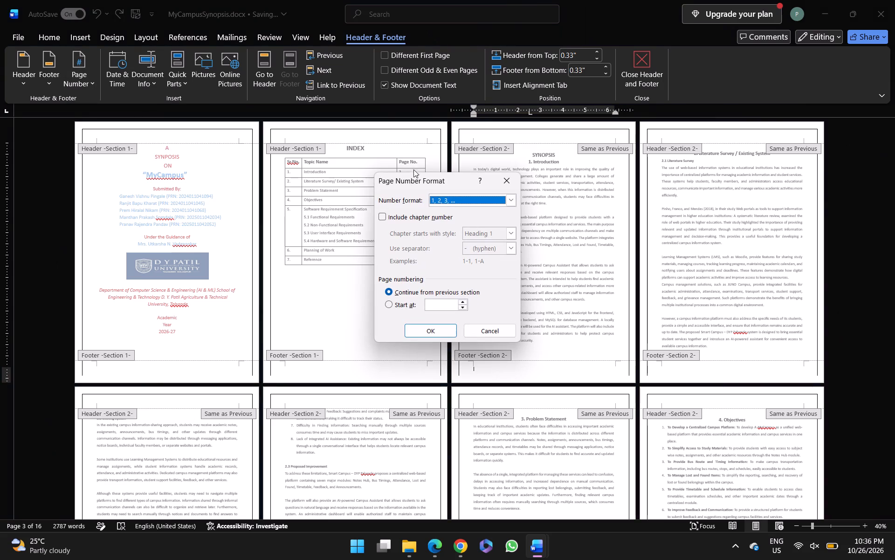
left_click(438, 305)
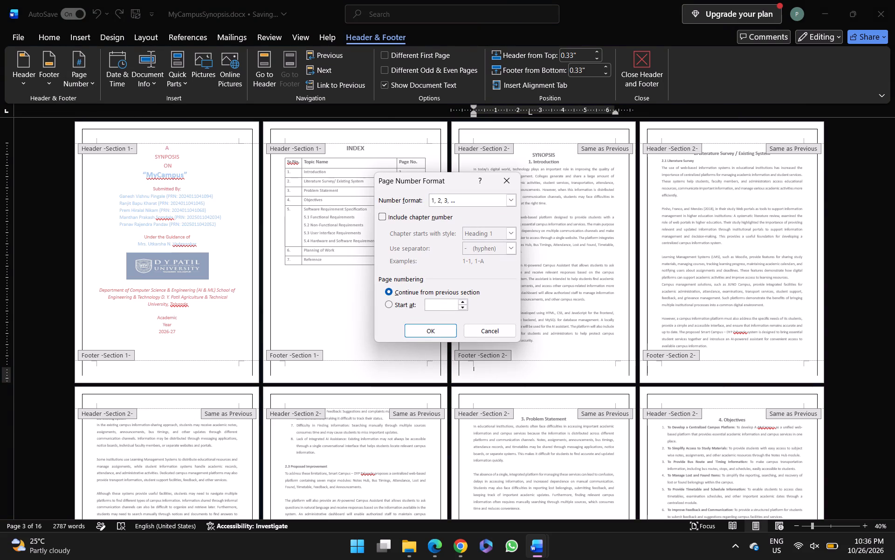
key("1")
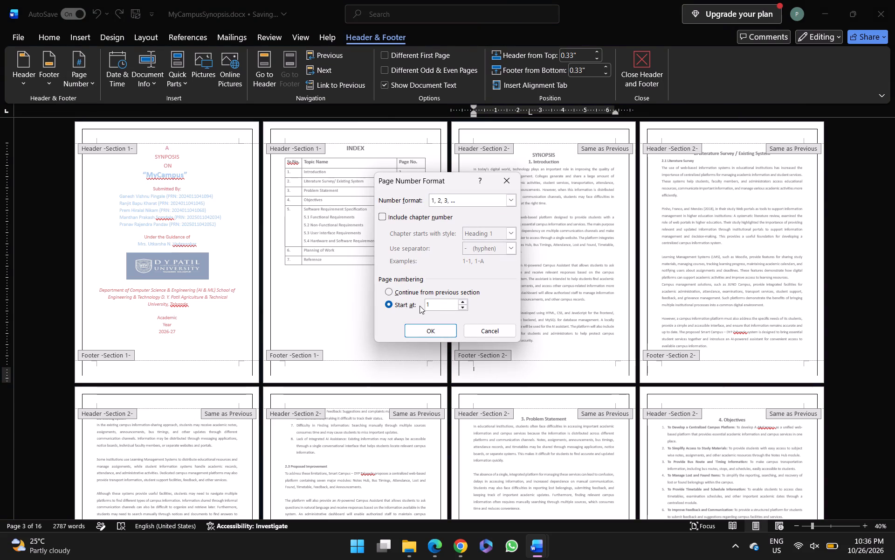
left_click(439, 330)
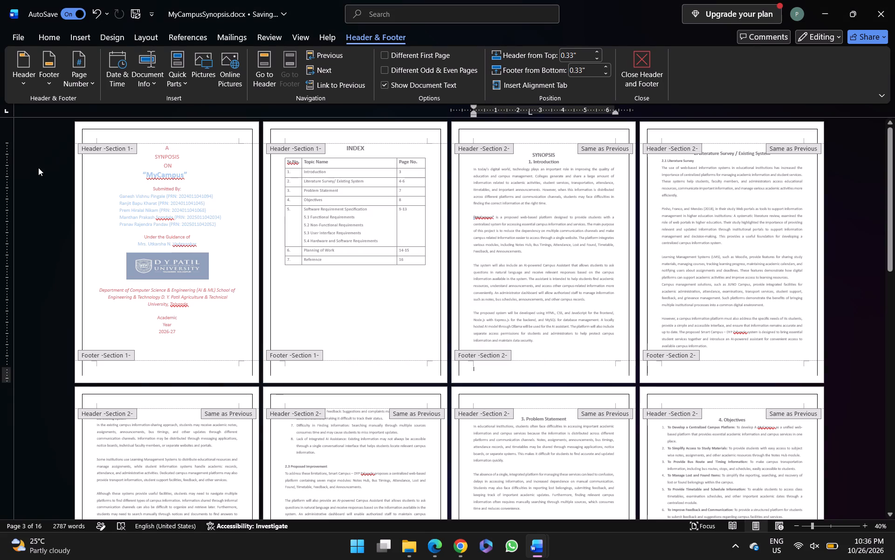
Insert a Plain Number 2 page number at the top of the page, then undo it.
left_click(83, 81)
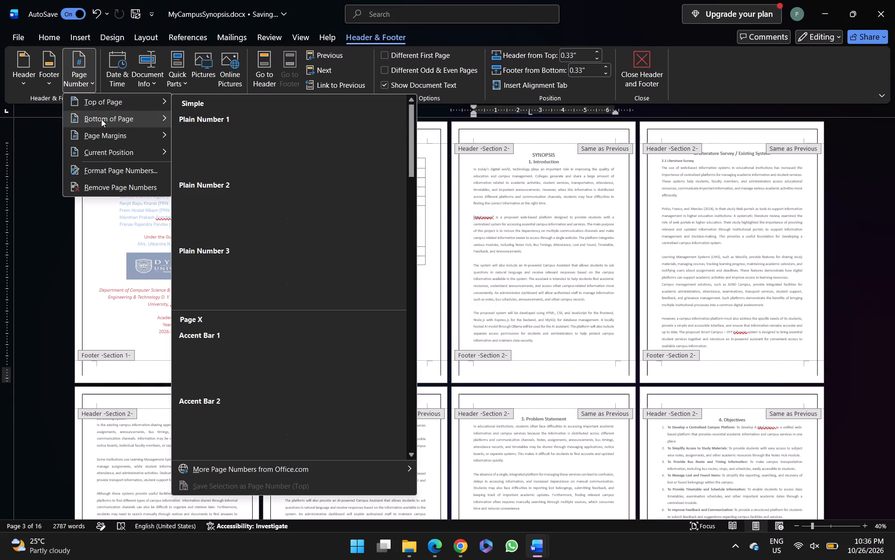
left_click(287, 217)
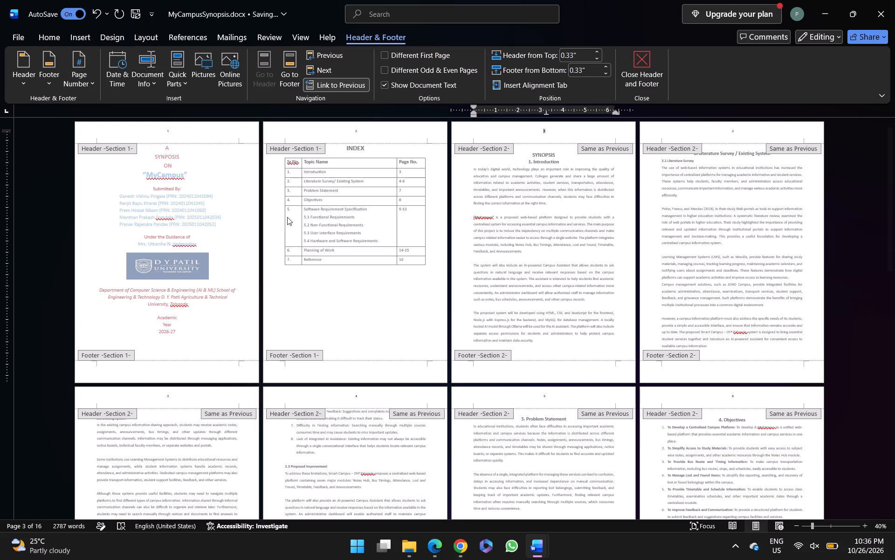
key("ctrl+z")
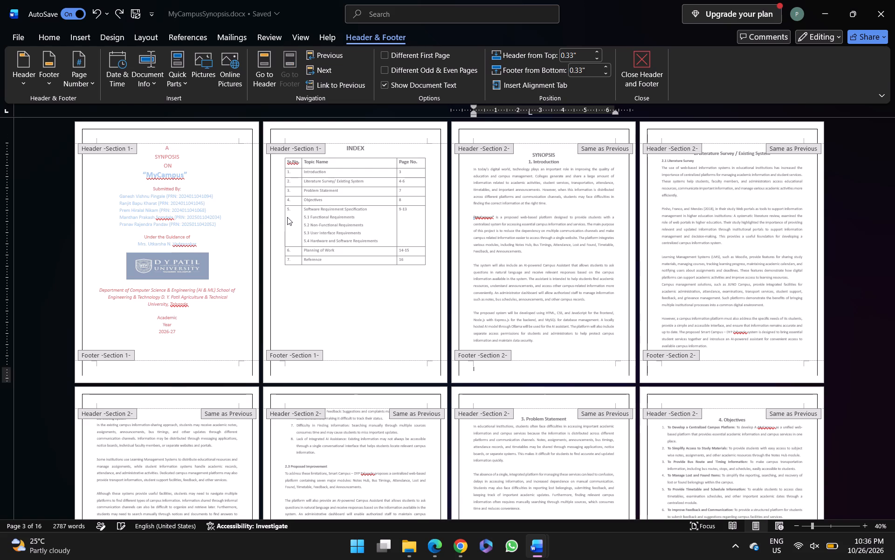
Insert a Plain Number 2 page number at the bottom of the page in the Section 2 footer, and return to the body.
double_click(525, 371)
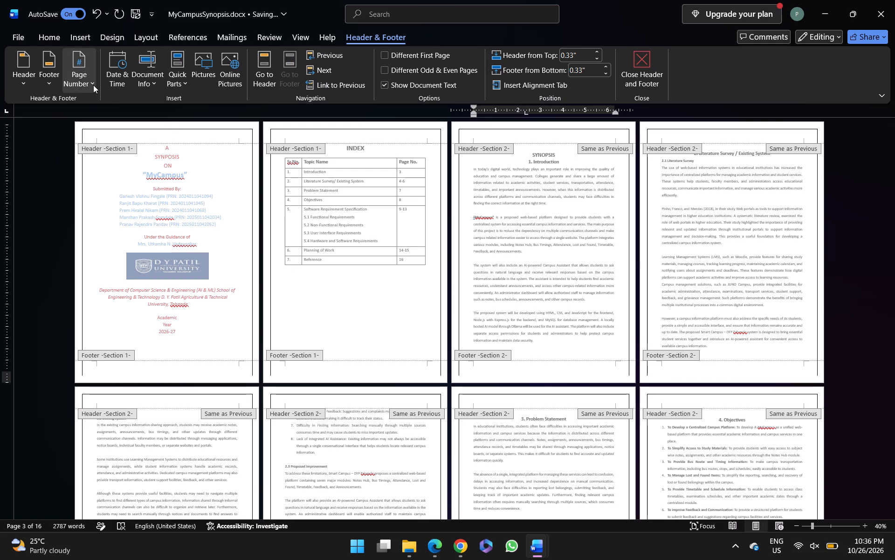
left_click(93, 85)
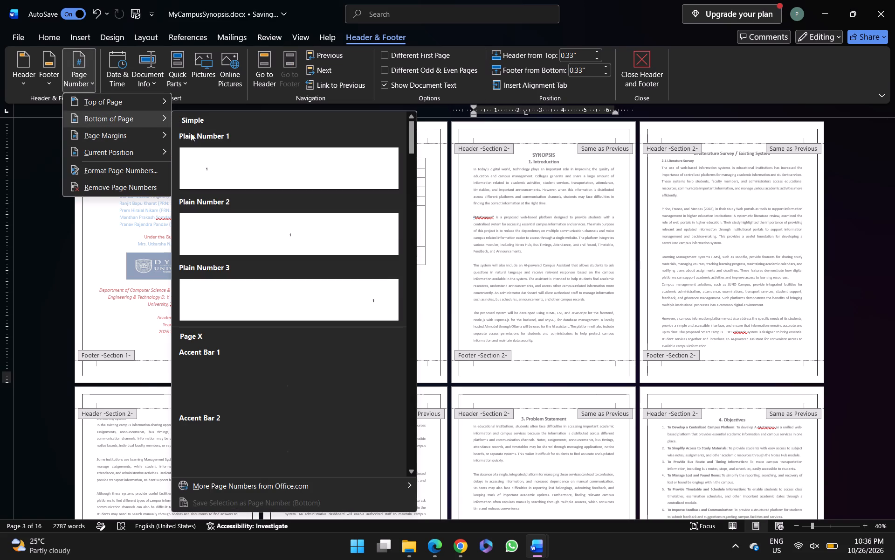
left_click(223, 238)
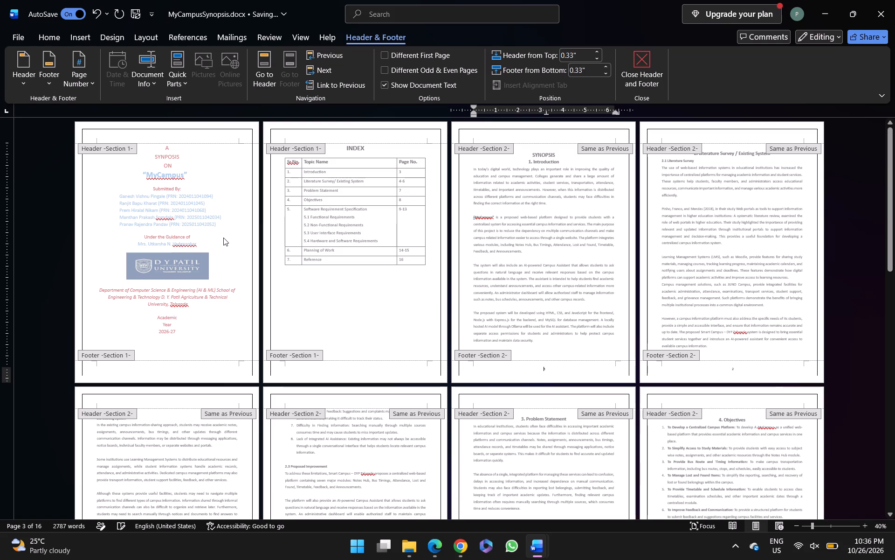
double_click(511, 244)
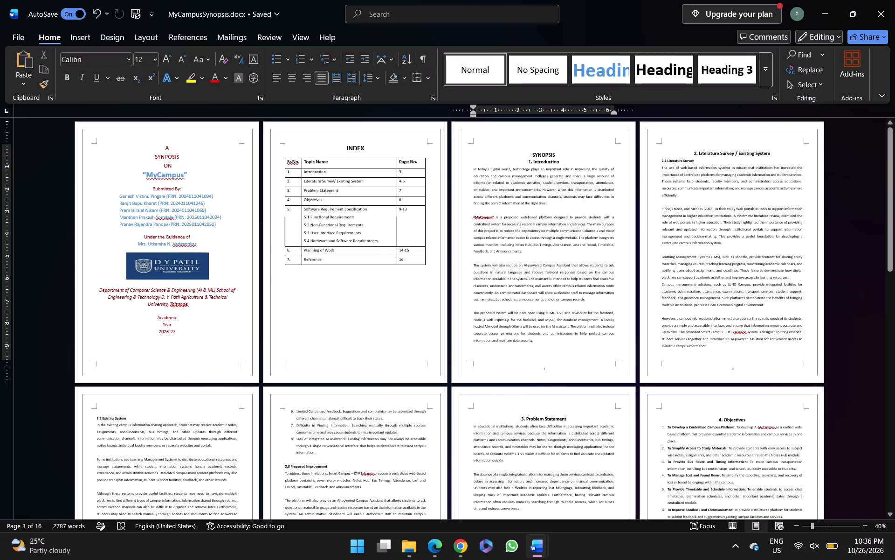
Change the Introduction entry's page number in the Index table to 1.
left_click(517, 363)
scroll(517, 363, "up", 1)
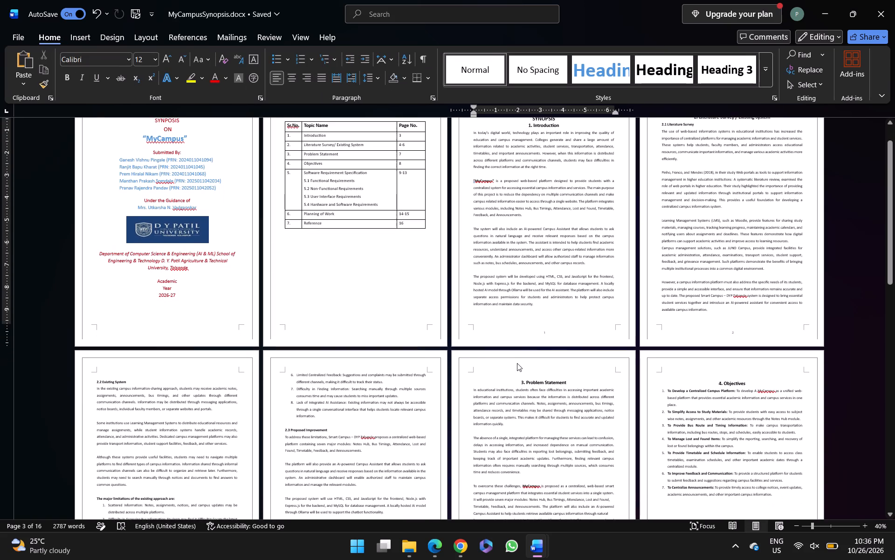
scroll(517, 363, "up", 2)
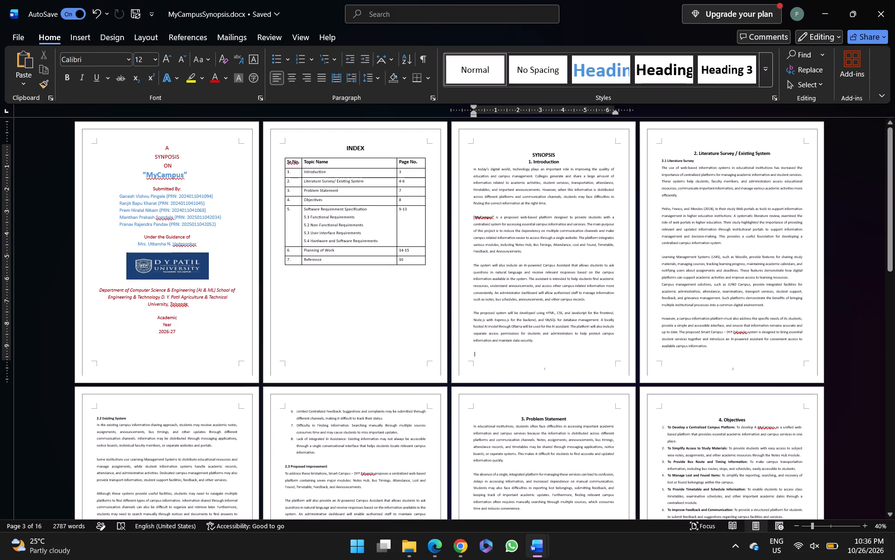
left_click(404, 172)
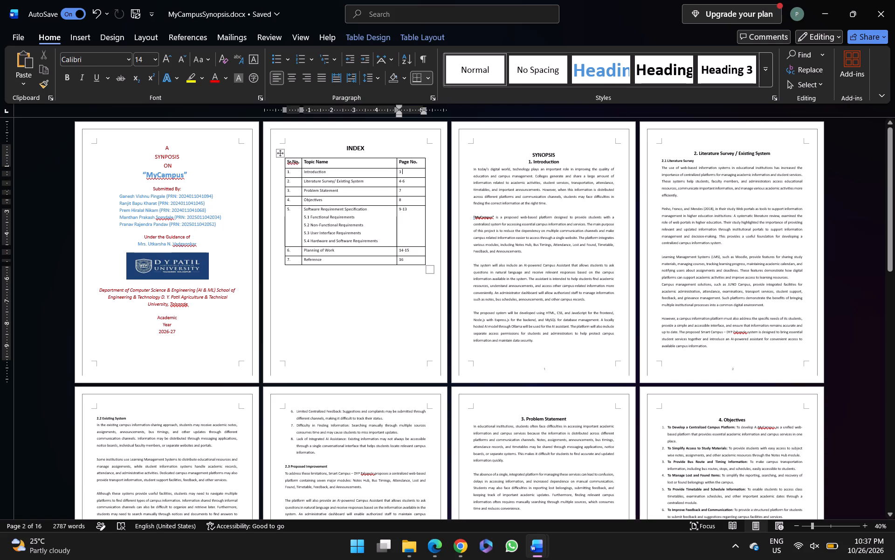
key("BackSpace")
key("BackSpace")
key("1")
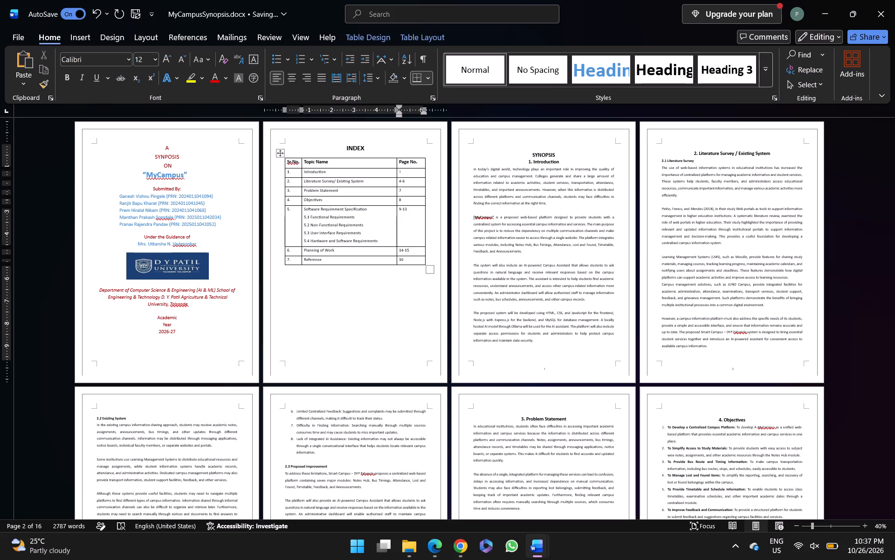
Change the Literature Survey/ Existing System entry's page range in the Index table to 2-4.
scroll(404, 172, "down", 2)
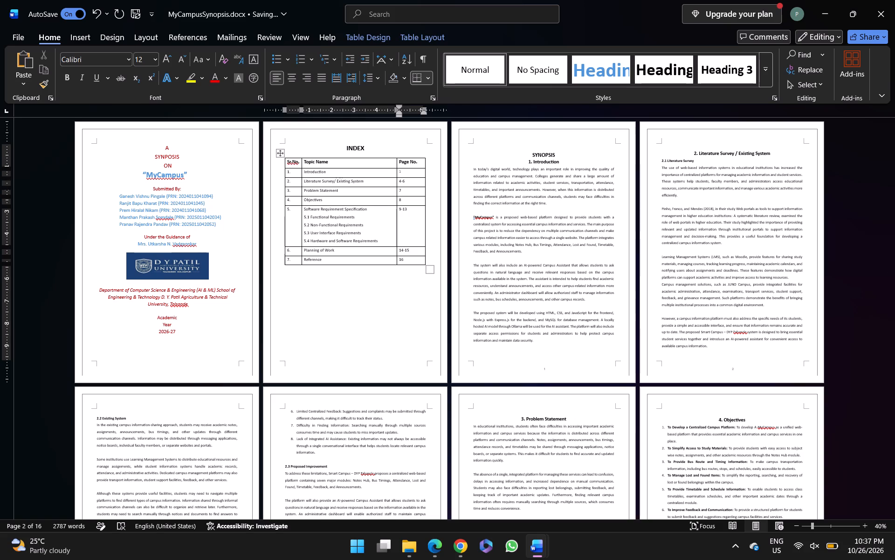
scroll(404, 172, "down", 2)
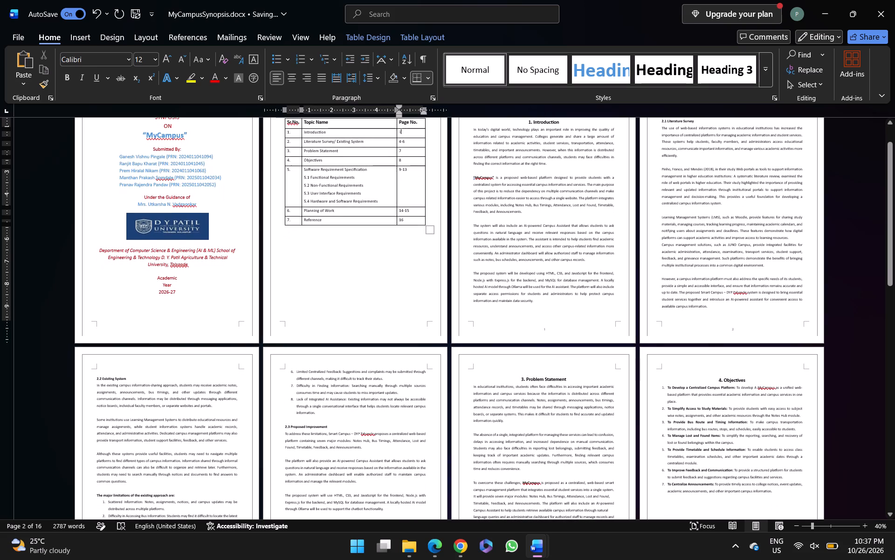
scroll(404, 172, "up", 1)
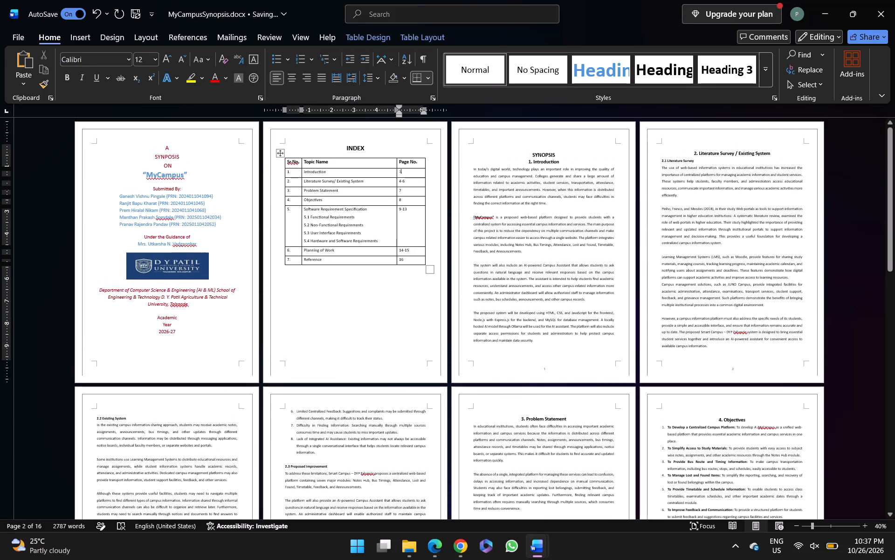
scroll(404, 172, "down", 2)
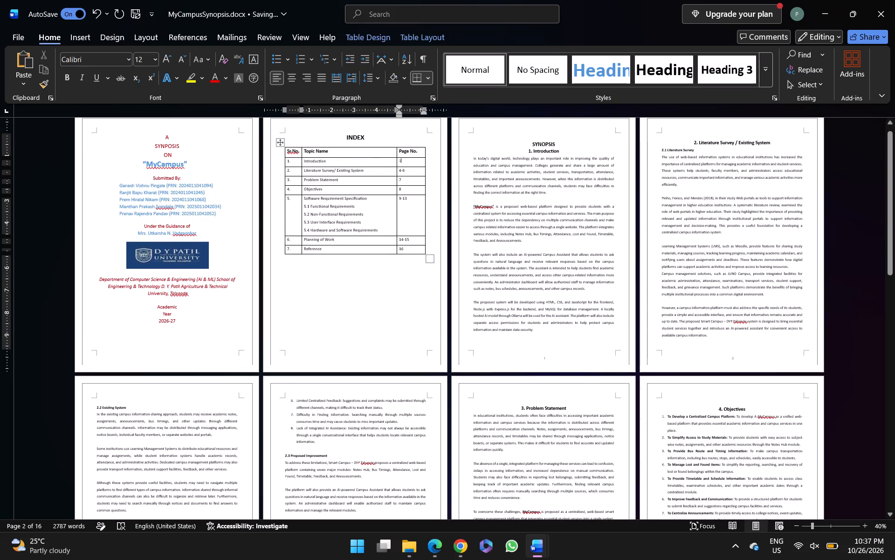
scroll(404, 172, "down", 5)
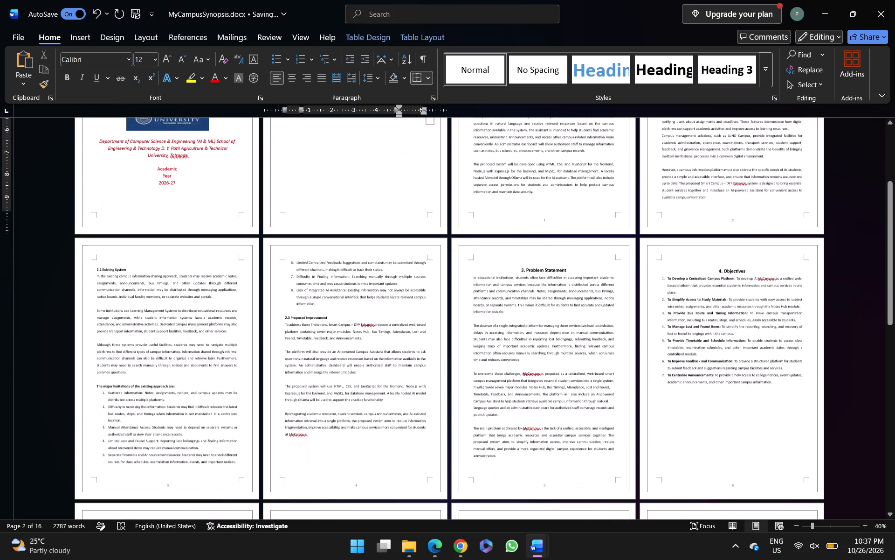
scroll(404, 172, "up", 3)
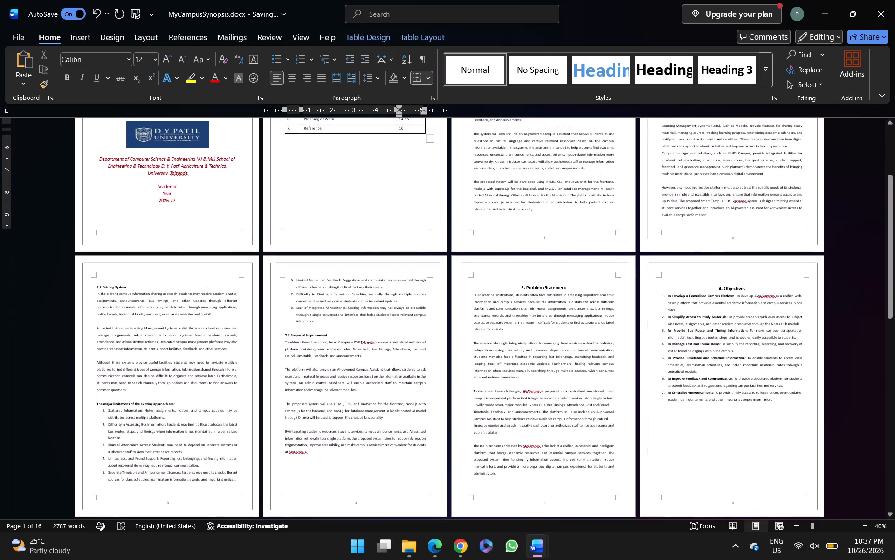
scroll(404, 172, "up", 4)
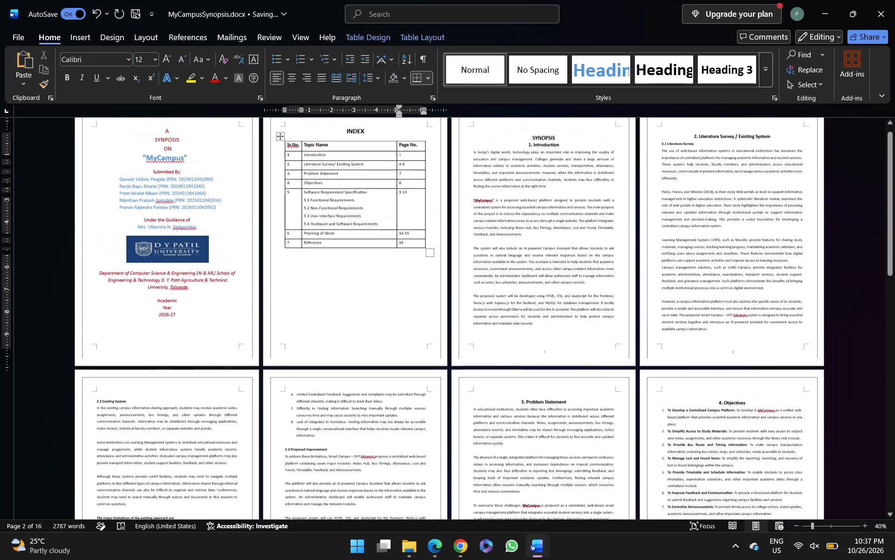
scroll(404, 172, "up", 1)
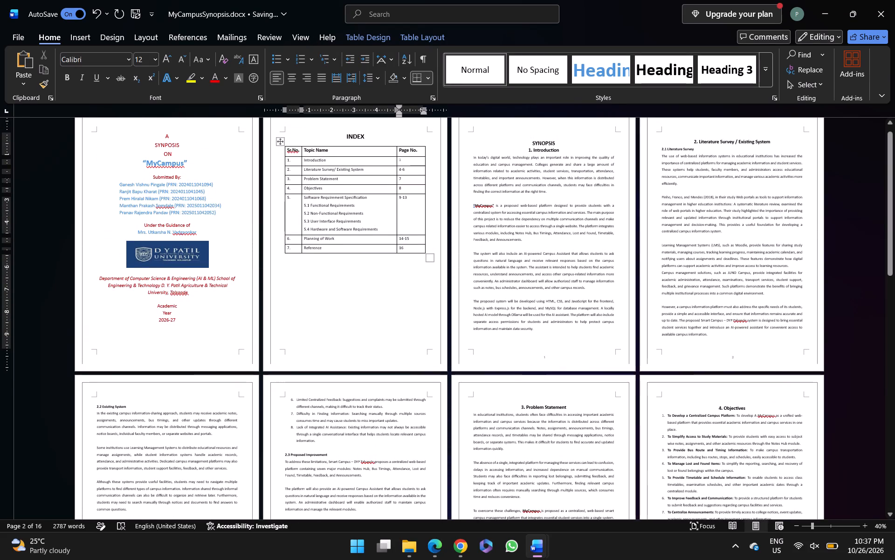
left_click(404, 169)
key("BackSpace")
key("BackSpace")
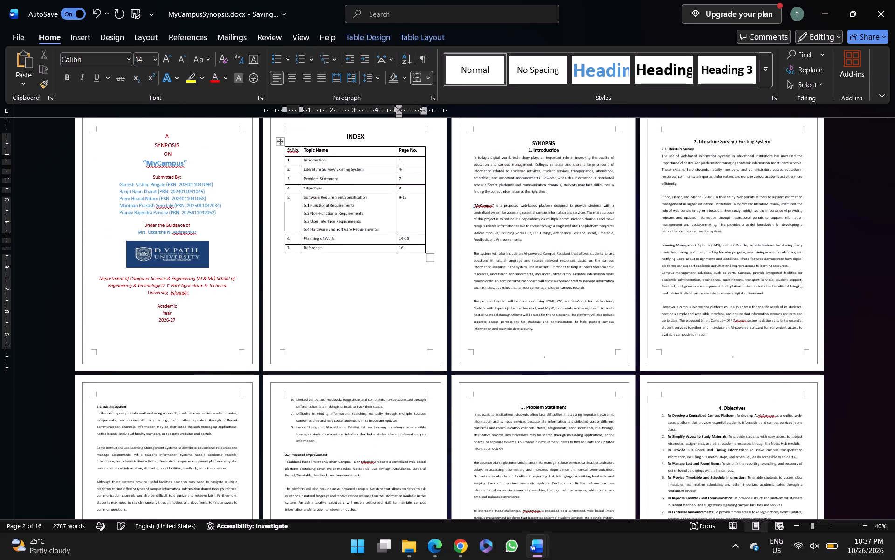
key("BackSpace")
type("2-3")
key("BackSpace")
key("4")
Change the Problem Statement entry's page number in the Index table to 5.
scroll(467, 253, "down", 1)
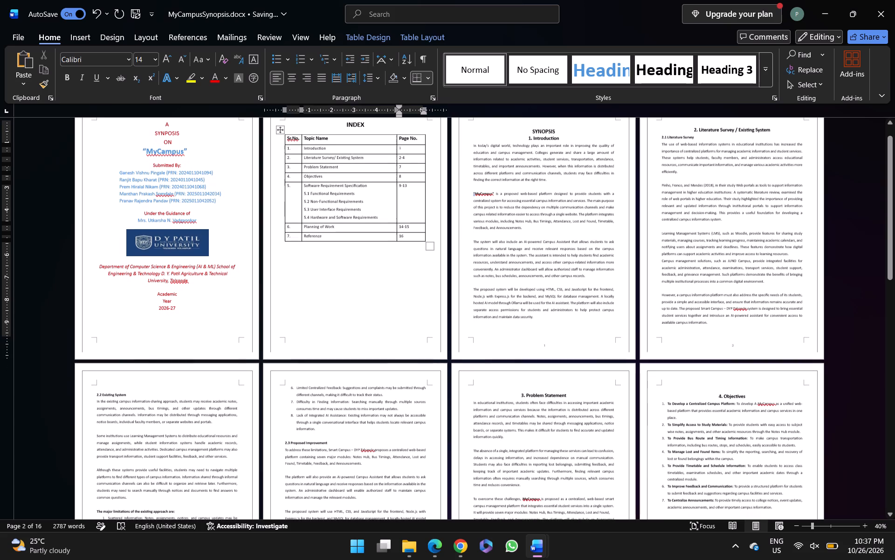
scroll(467, 253, "down", 7)
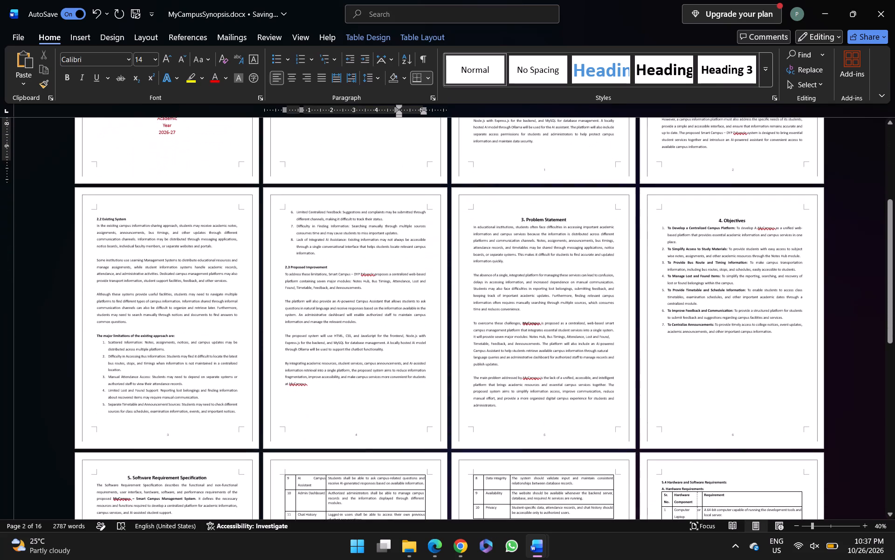
scroll(467, 253, "up", 18)
scroll(467, 253, "down", 1)
scroll(467, 253, "up", 1)
left_click(403, 171)
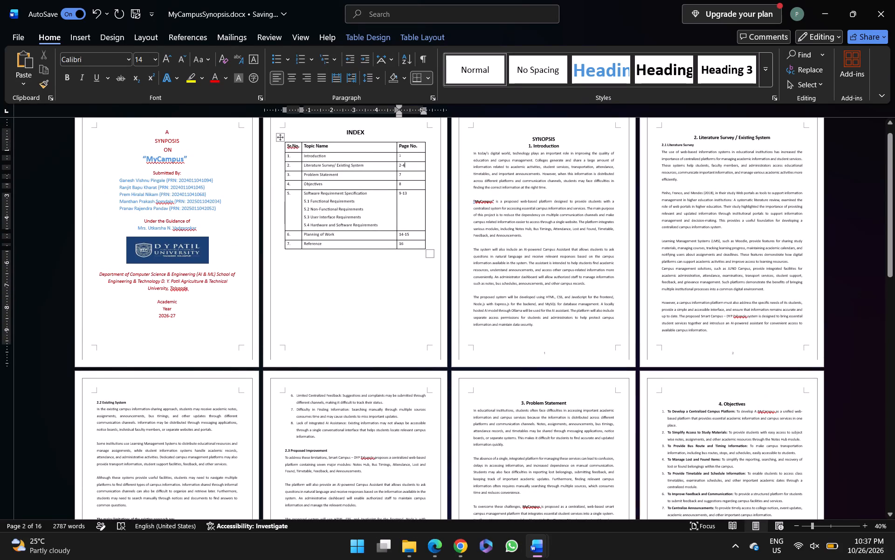
left_click(403, 177)
scroll(403, 177, "down", 5)
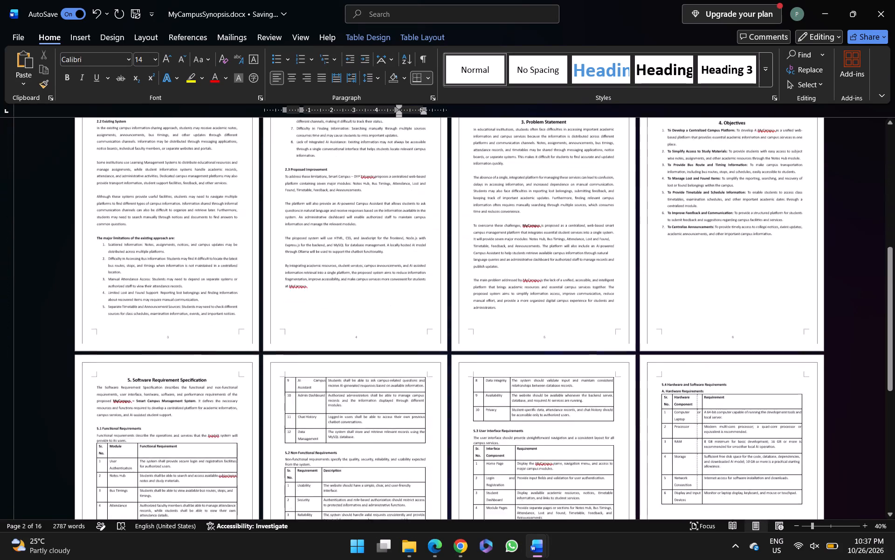
scroll(403, 177, "down", 2)
scroll(403, 177, "up", 3)
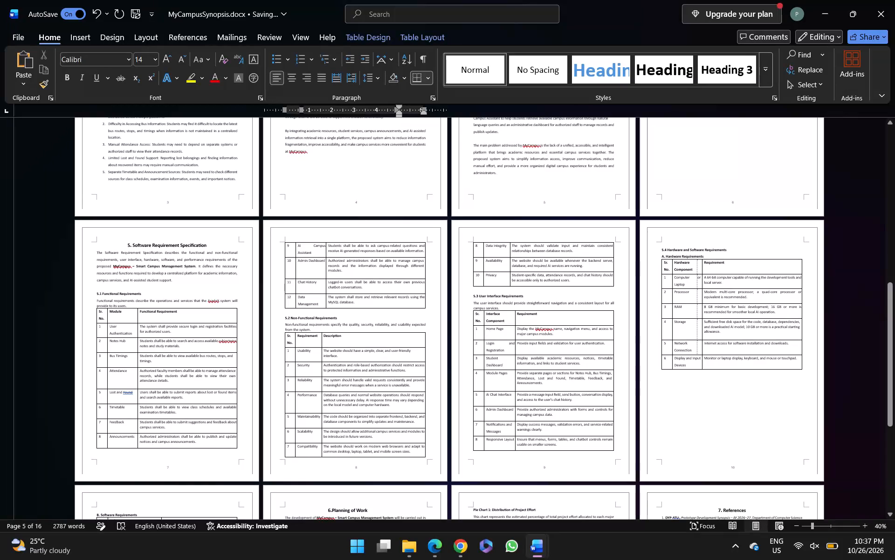
scroll(403, 177, "up", 4)
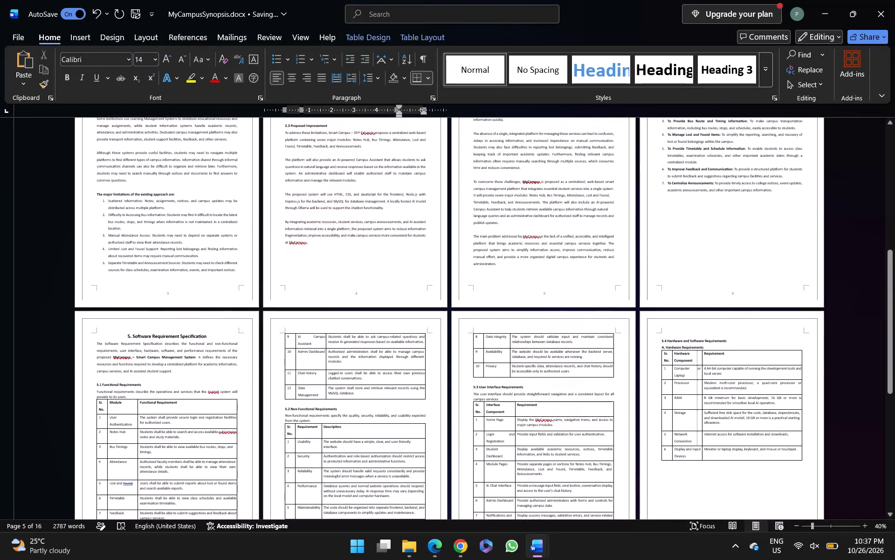
scroll(403, 177, "up", 10)
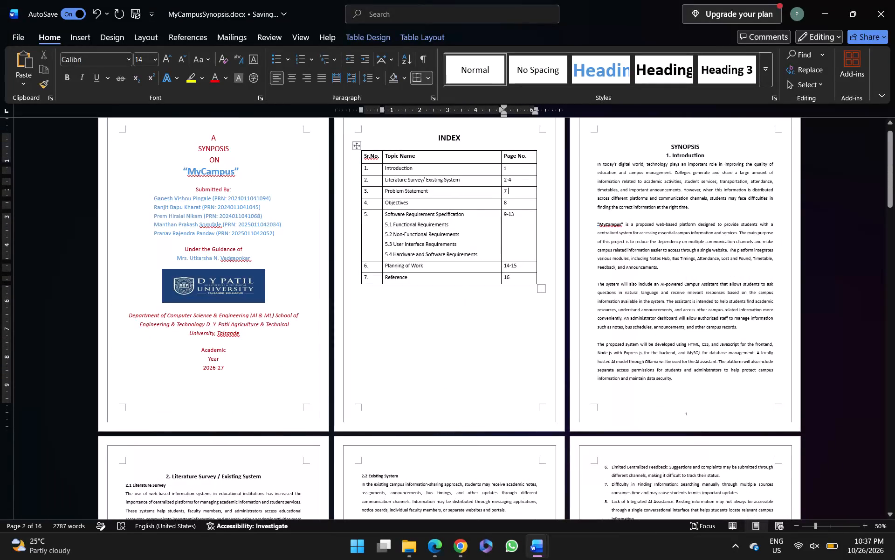
key("BackSpace")
key("BackSpace")
key("5")
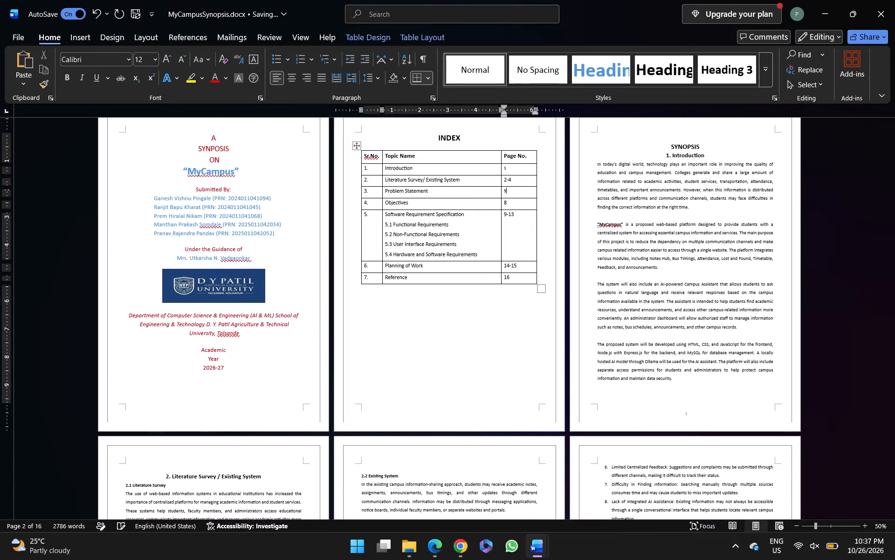
Change the Objectives entry's page number in the Index table to 6.
scroll(668, 238, "down", 2)
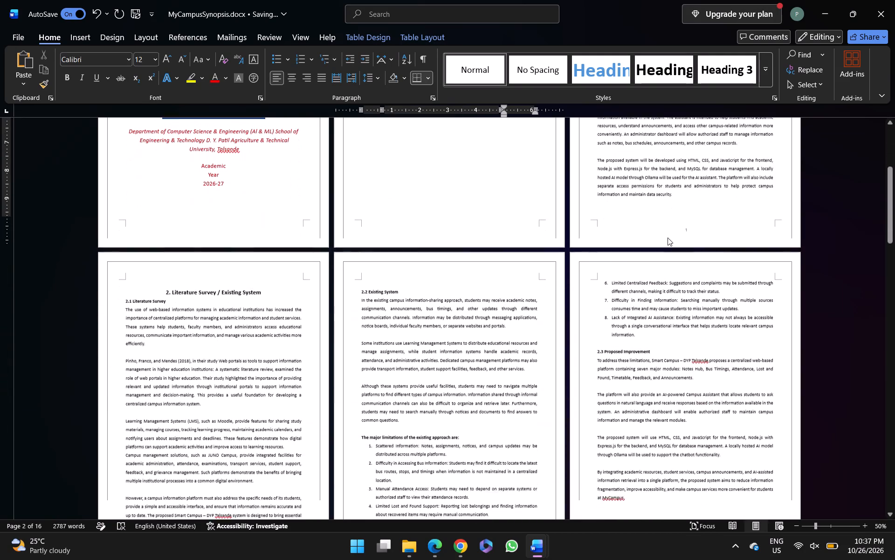
scroll(668, 238, "down", 2)
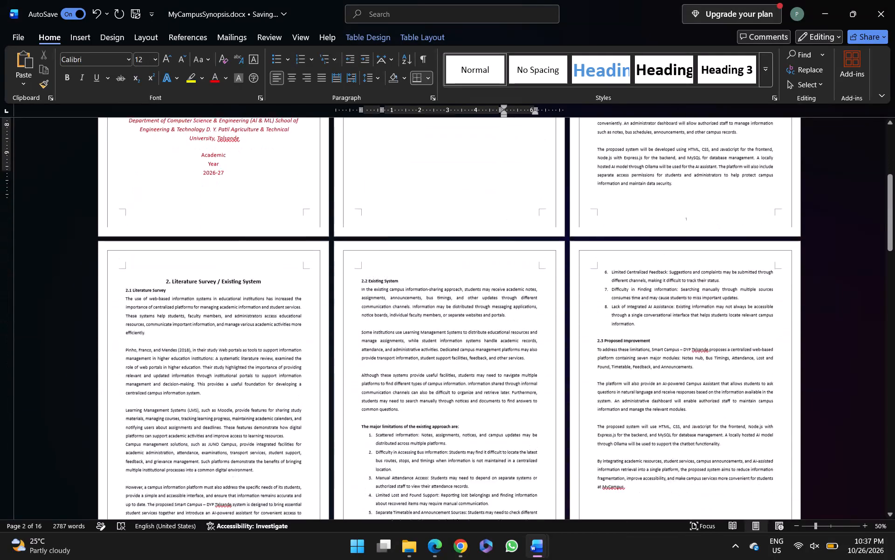
scroll(668, 238, "down", 6)
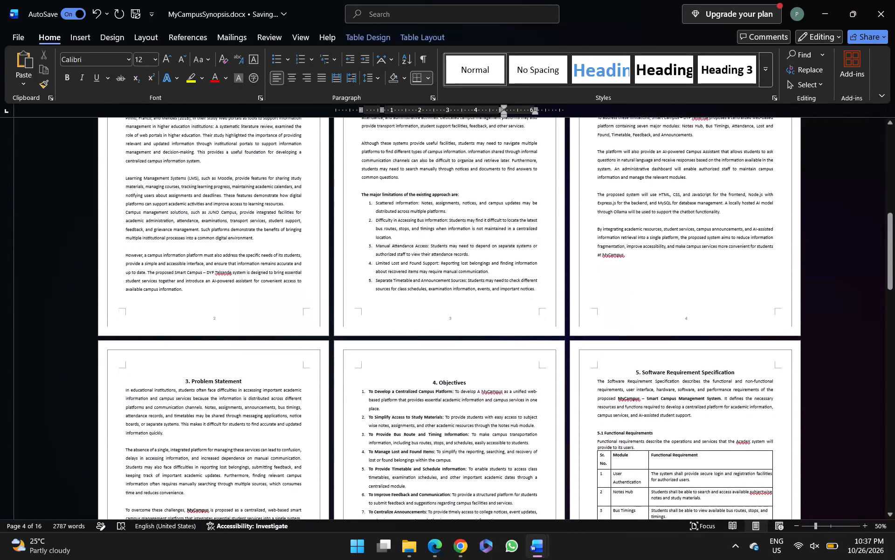
scroll(668, 238, "down", 4)
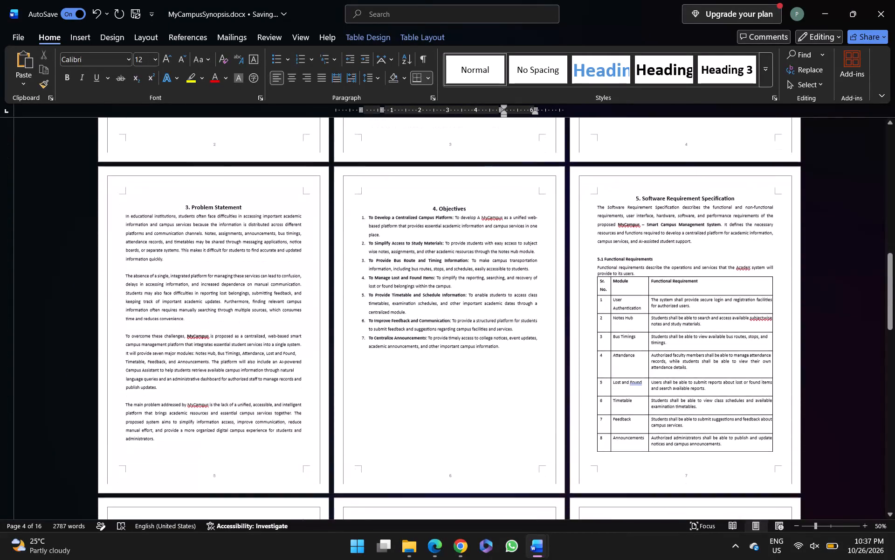
scroll(668, 238, "down", 1)
scroll(668, 238, "up", 6)
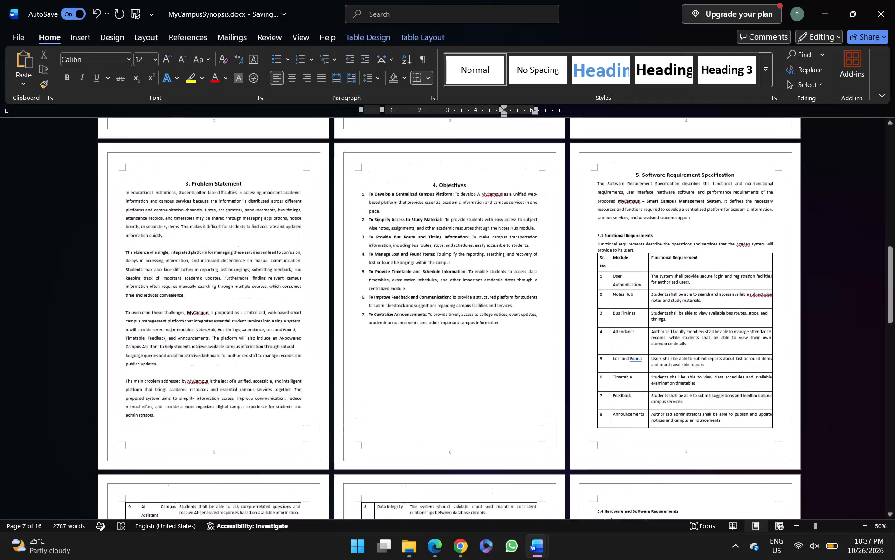
scroll(668, 238, "down", 1)
scroll(668, 238, "up", 2)
scroll(668, 238, "right", 1)
scroll(668, 238, "up", 6)
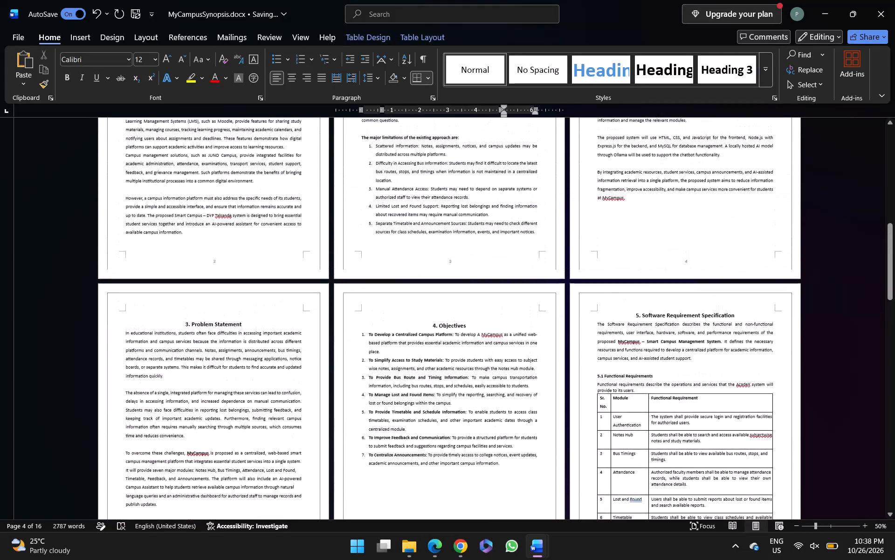
scroll(668, 238, "up", 9)
scroll(668, 238, "down", 1)
scroll(668, 238, "up", 6)
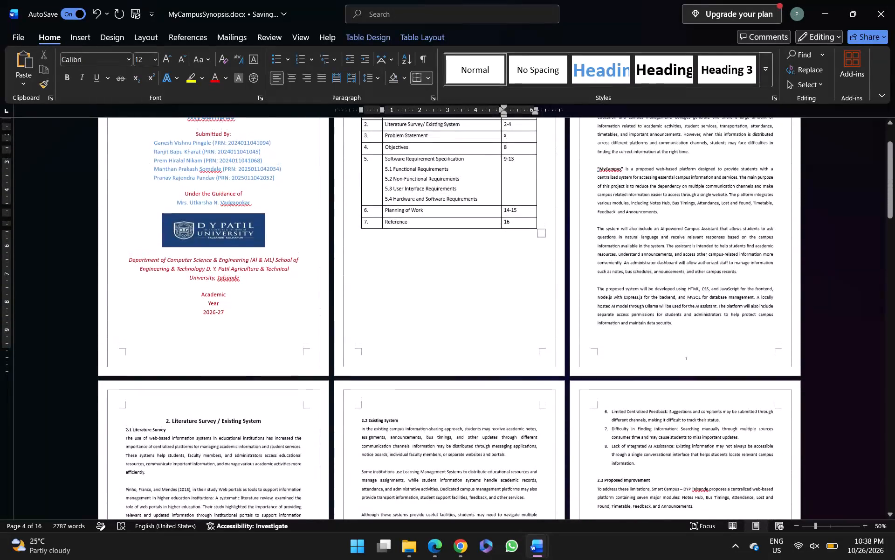
scroll(668, 238, "up", 1)
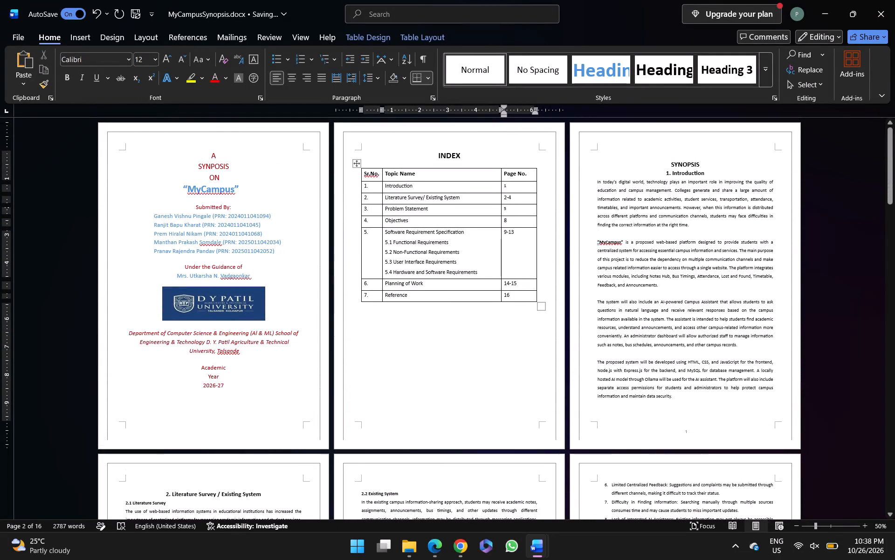
left_click(518, 223)
key("BackSpace")
key("BackSpace")
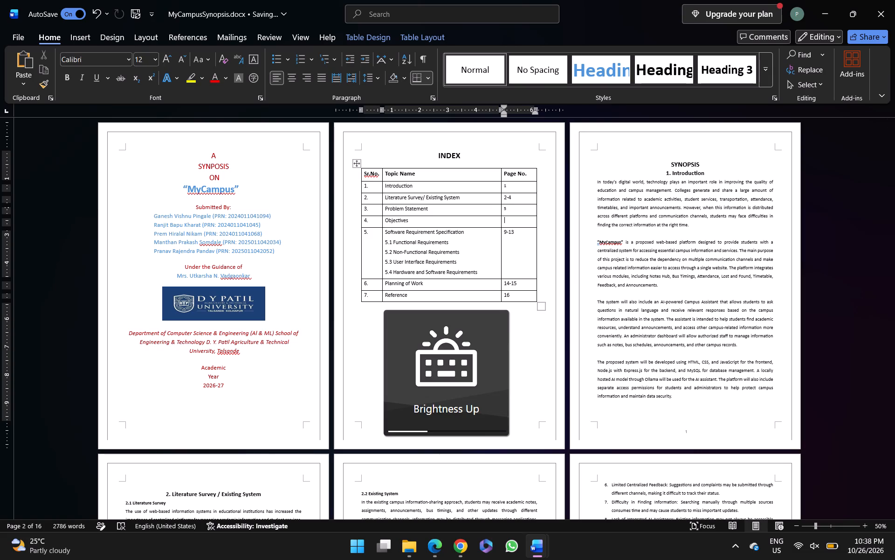
key("6")
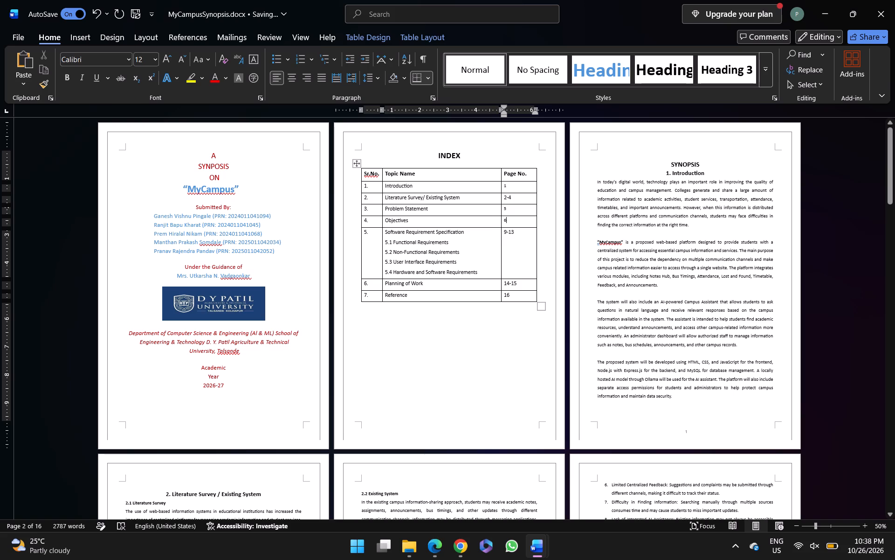
Change the starting page of the Software Requirement Specification entry in the Index table to 7.
key("Down")
key("BackSpace")
key("7")
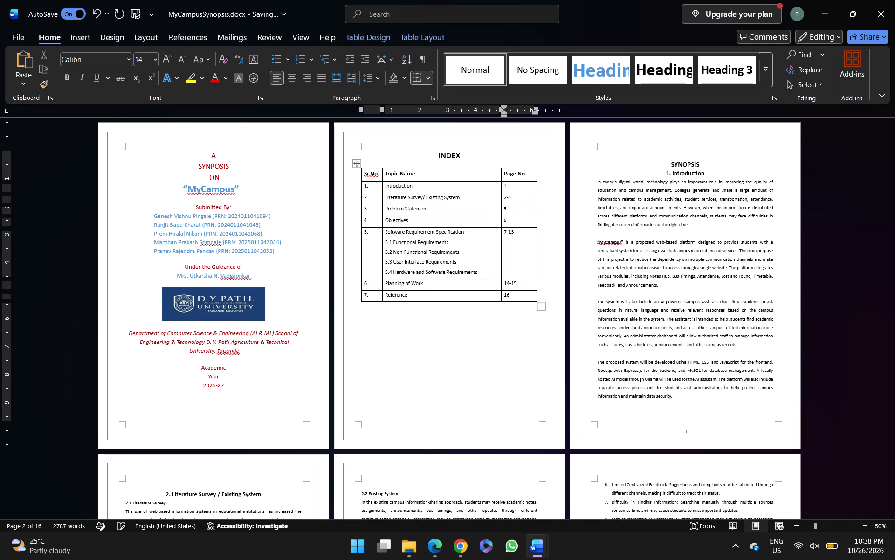
Find the last page of the Software Requirement Specification section and change its page range in the Index table to 7-11.
scroll(508, 231, "down", 7)
scroll(508, 231, "right", 1)
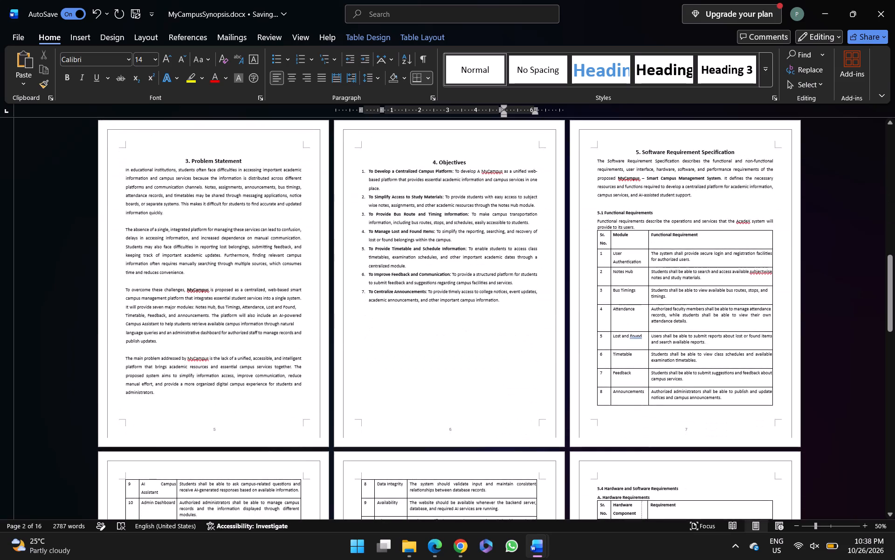
scroll(508, 231, "right", 1)
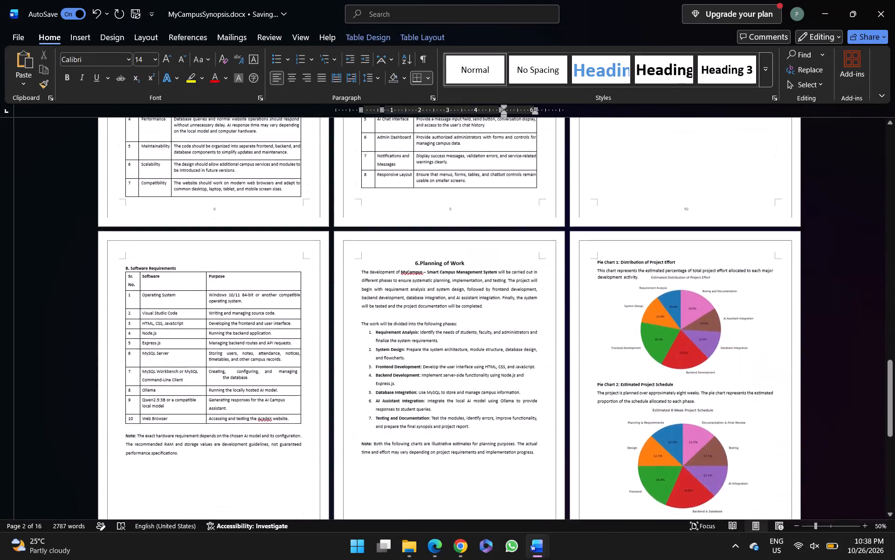
scroll(508, 231, "right", 1)
scroll(508, 231, "up", 2)
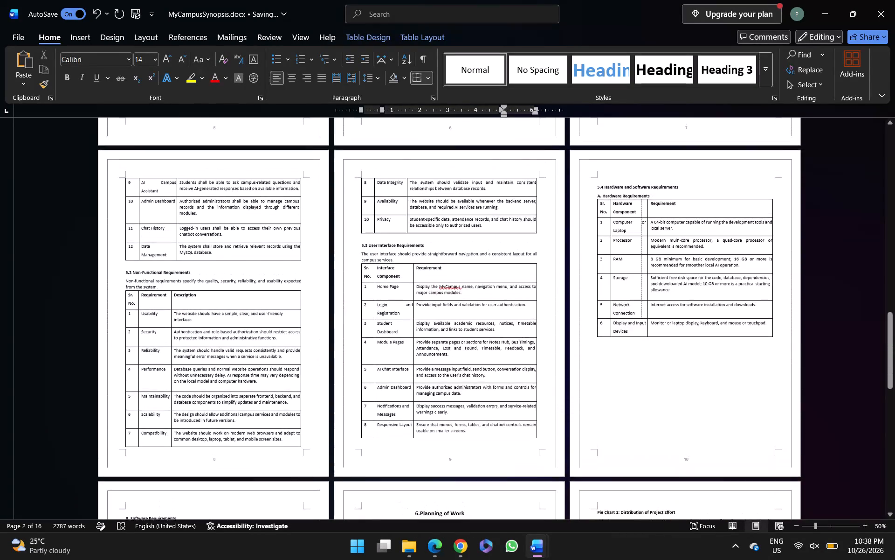
scroll(508, 231, "up", 4)
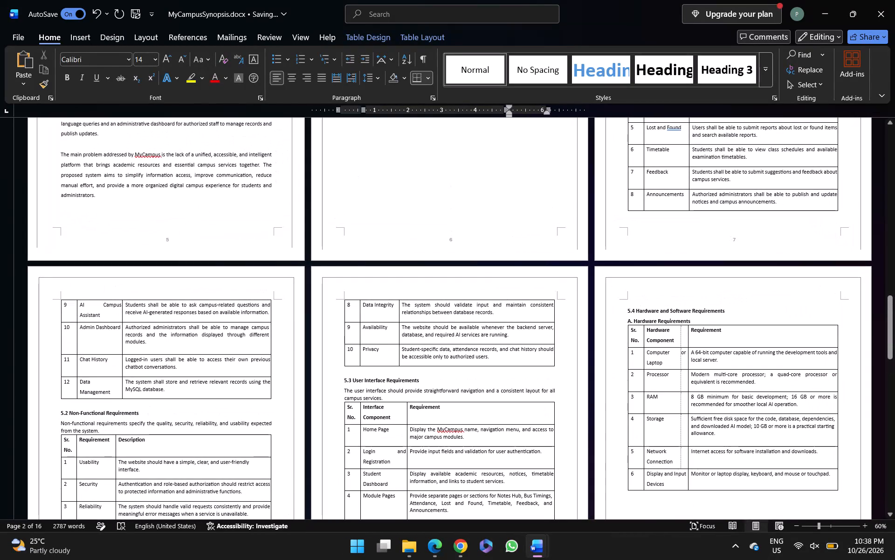
scroll(508, 231, "up", 1)
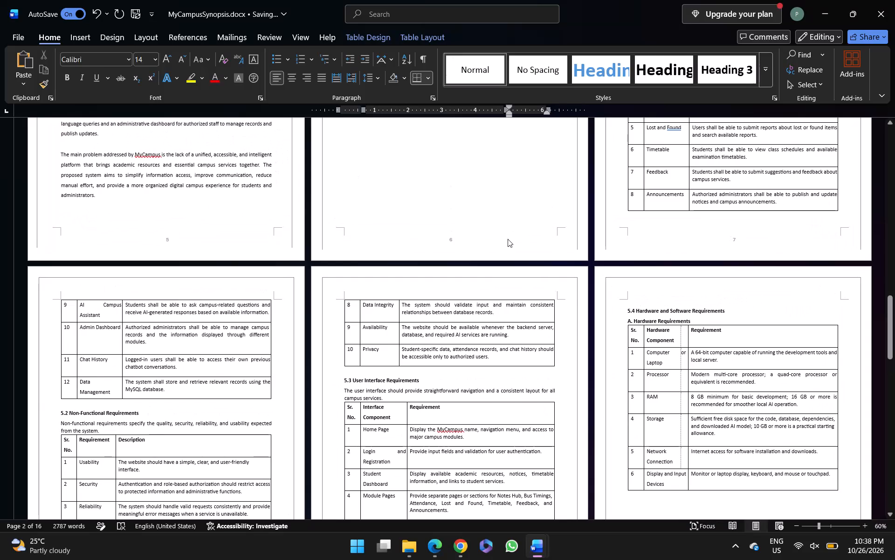
scroll(508, 239, "down", 6, "ctrl")
scroll(508, 239, "up", 1, "ctrl")
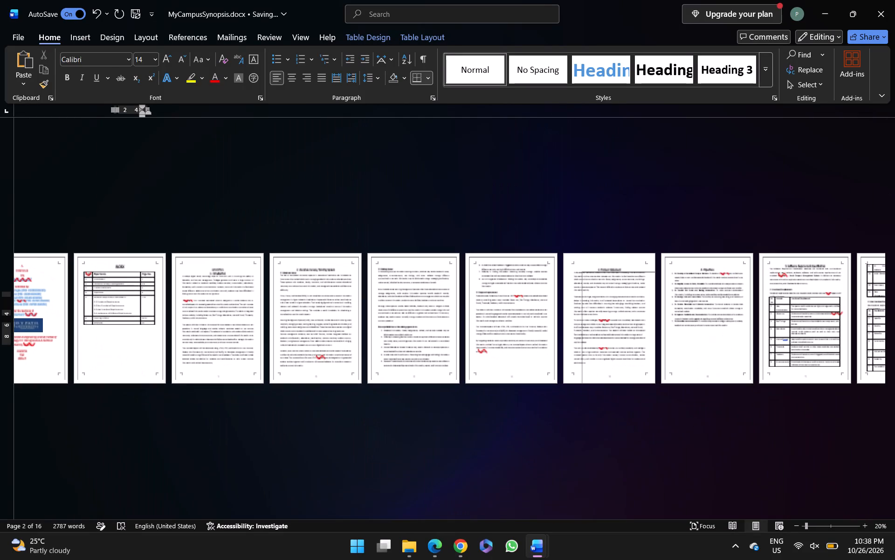
scroll(508, 239, "up", 1, "ctrl")
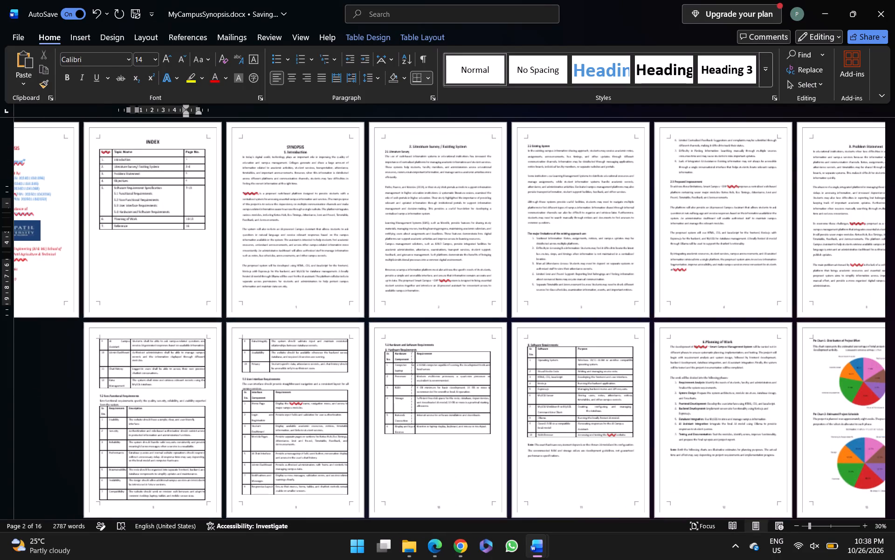
scroll(508, 239, "up", 1, "ctrl")
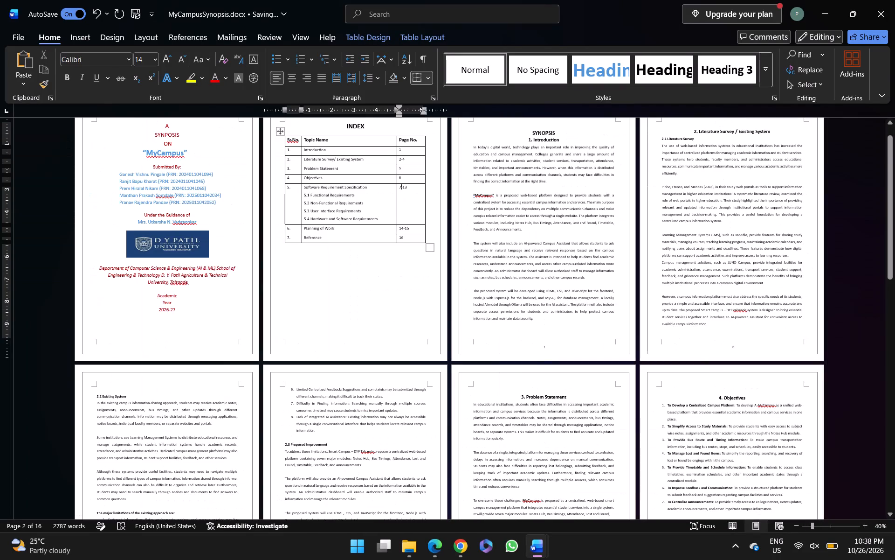
scroll(508, 239, "down", 11)
scroll(508, 239, "up", 1)
scroll(508, 239, "down", 1)
scroll(508, 239, "up", 1)
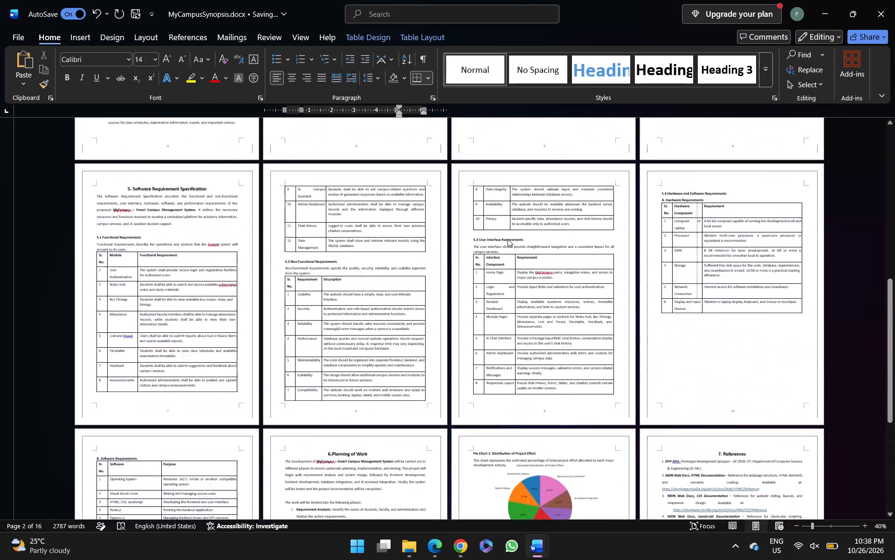
scroll(508, 239, "up", 1)
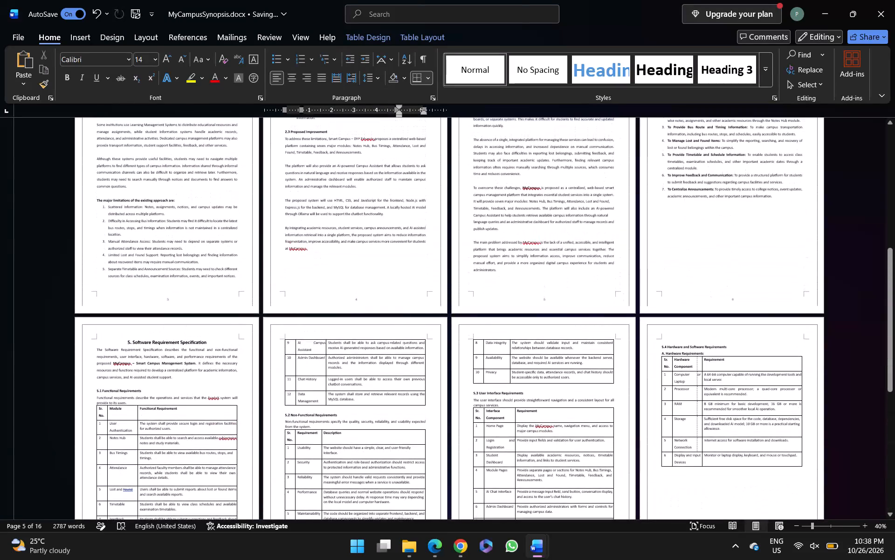
scroll(508, 239, "down", 2)
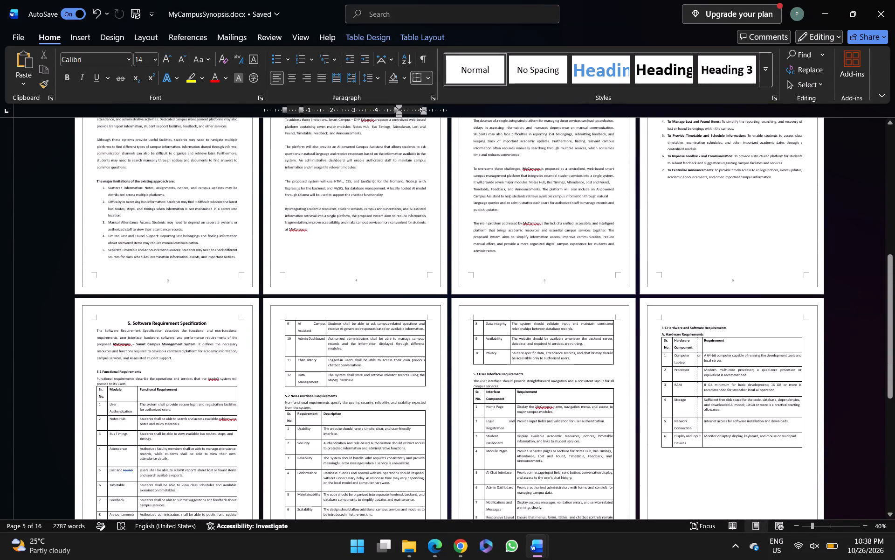
scroll(508, 239, "down", 2)
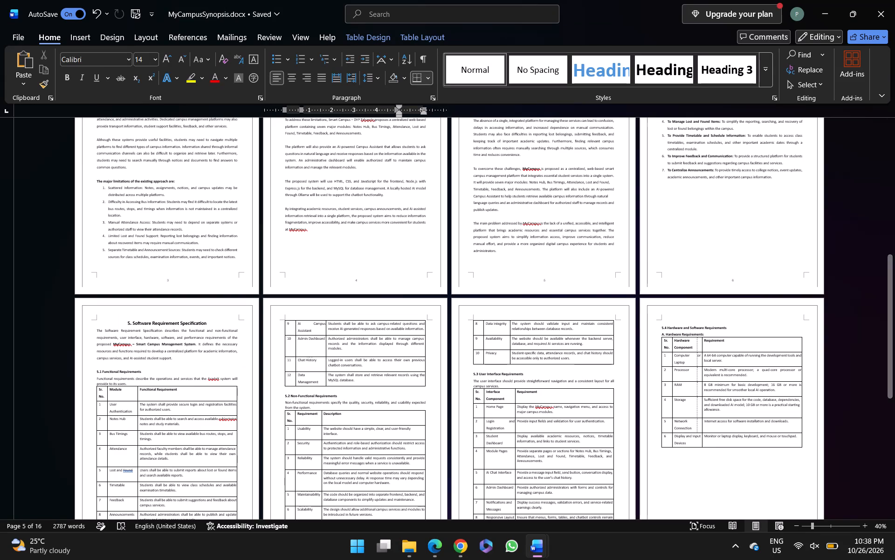
scroll(508, 239, "up", 1)
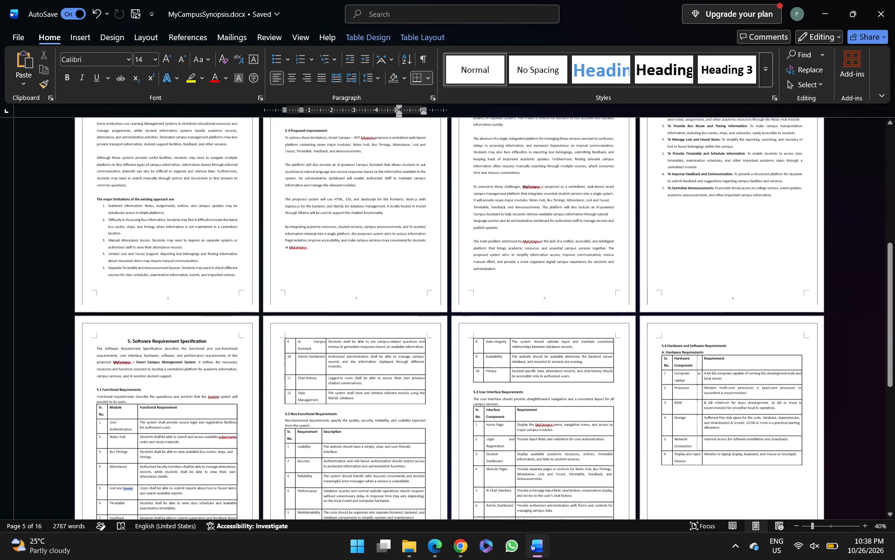
scroll(508, 239, "up", 2)
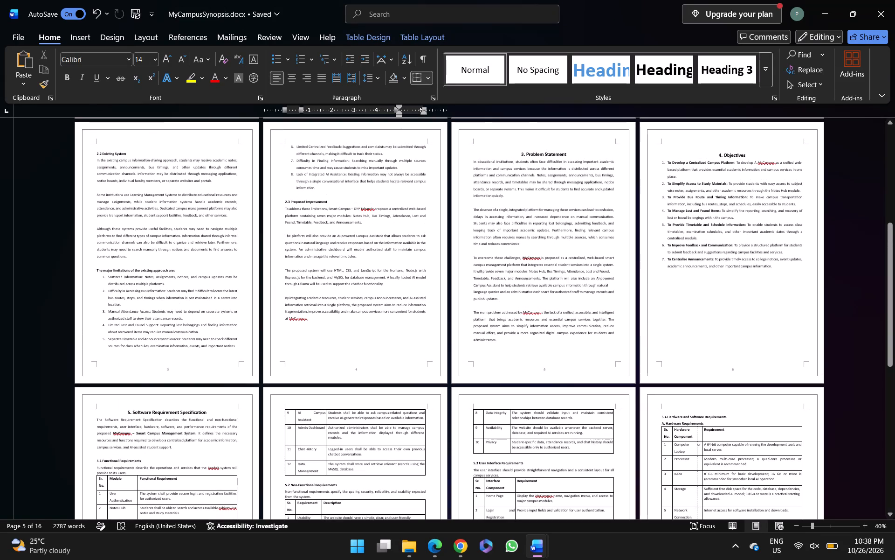
scroll(508, 239, "down", 4)
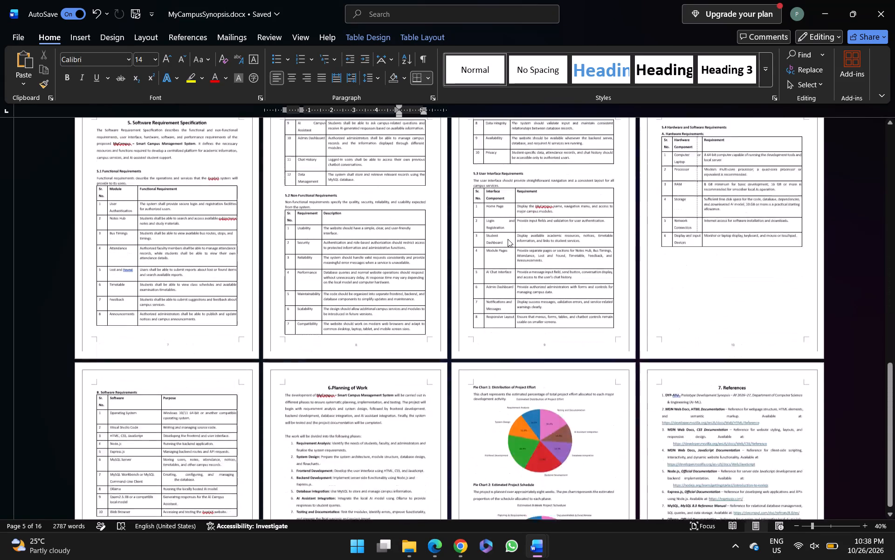
scroll(508, 239, "down", 1)
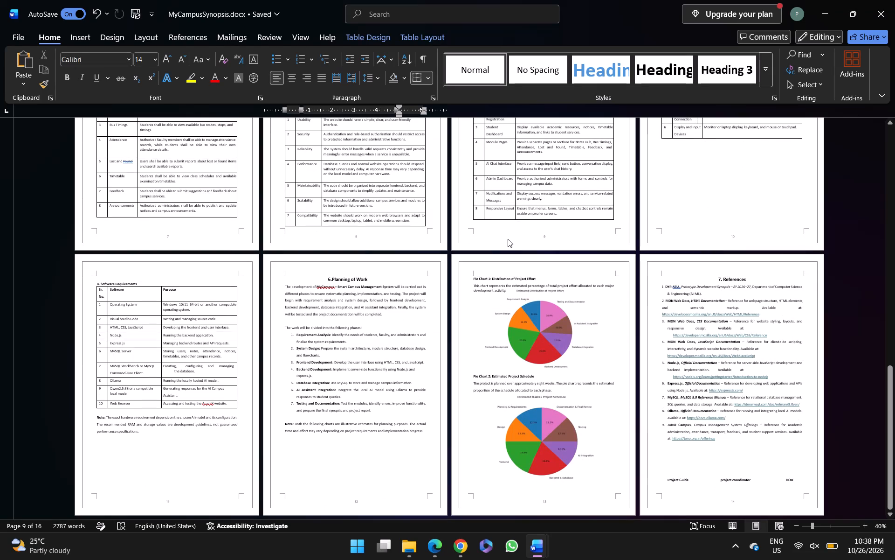
scroll(508, 239, "up", 4)
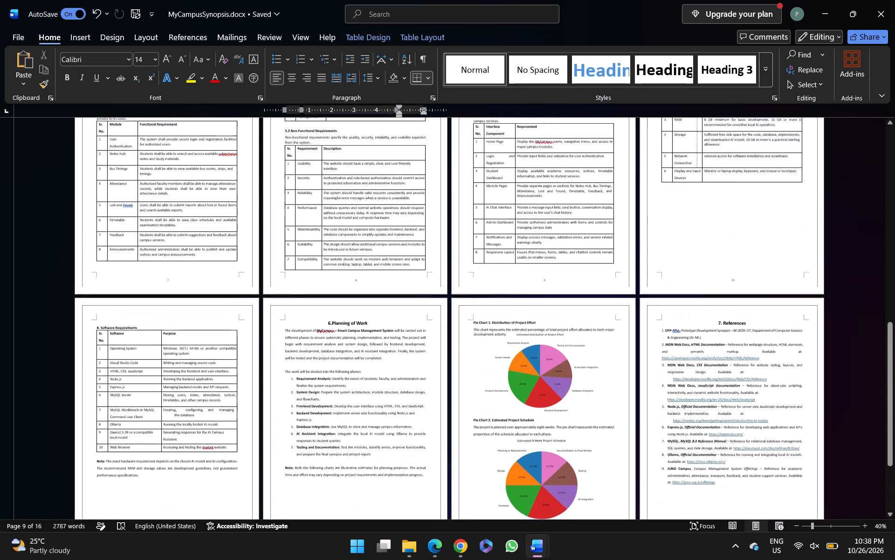
scroll(508, 239, "up", 10)
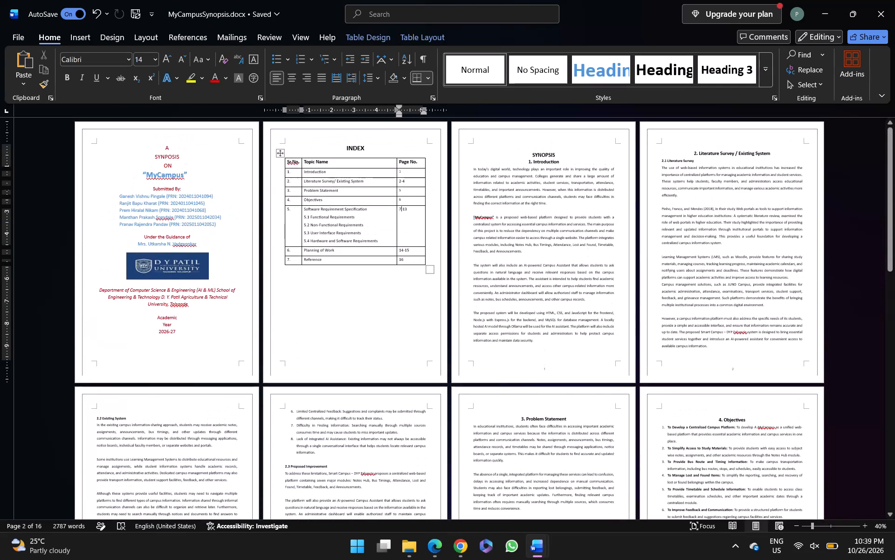
left_click(413, 213)
key("BackSpace")
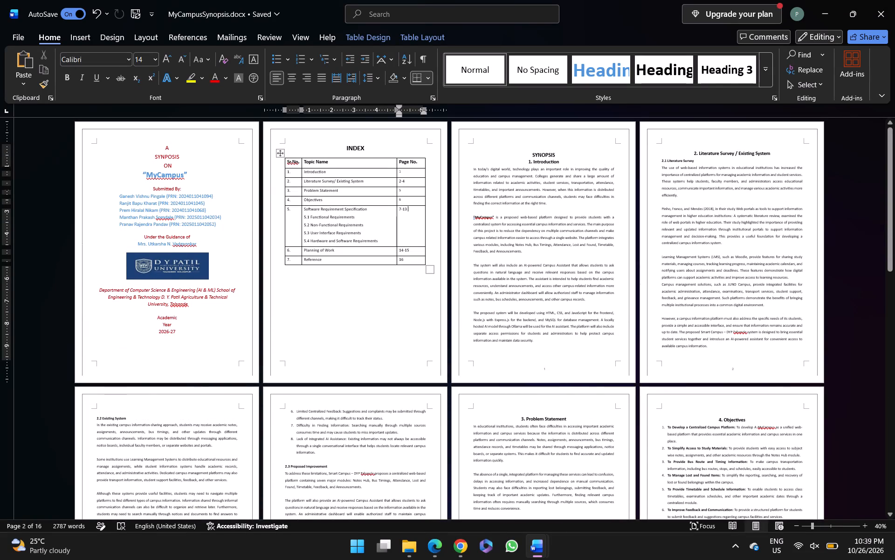
key("BackSpace")
key("1")
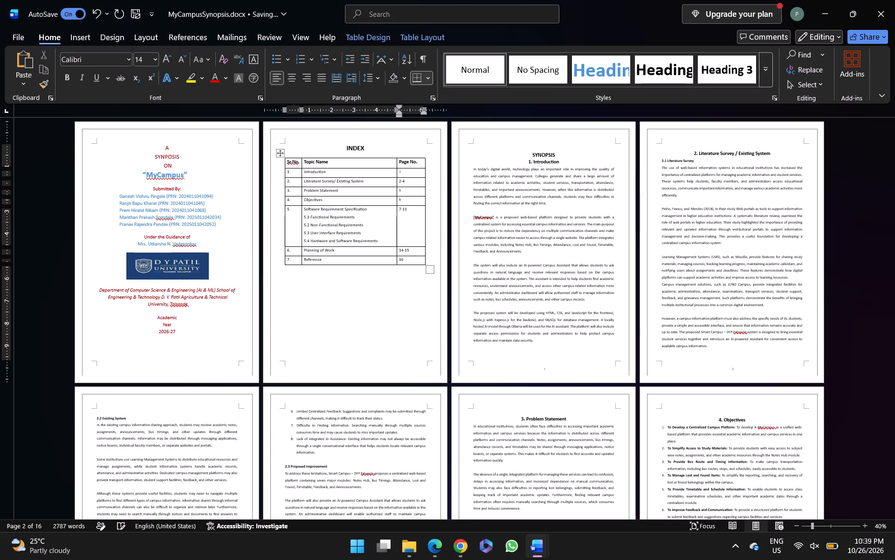
Find the pages of the Planning of Work section and change its page range in the Index table to 12-13.
scroll(413, 213, "down", 15)
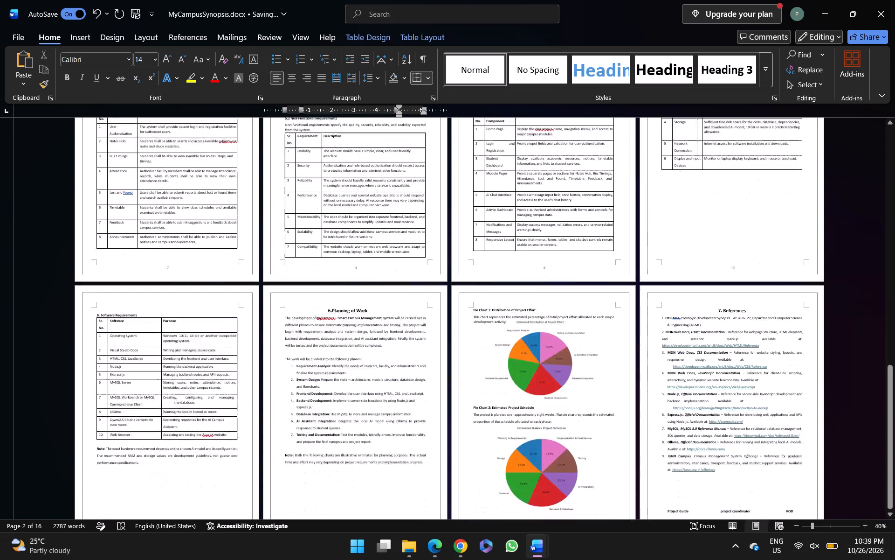
scroll(413, 213, "down", 2)
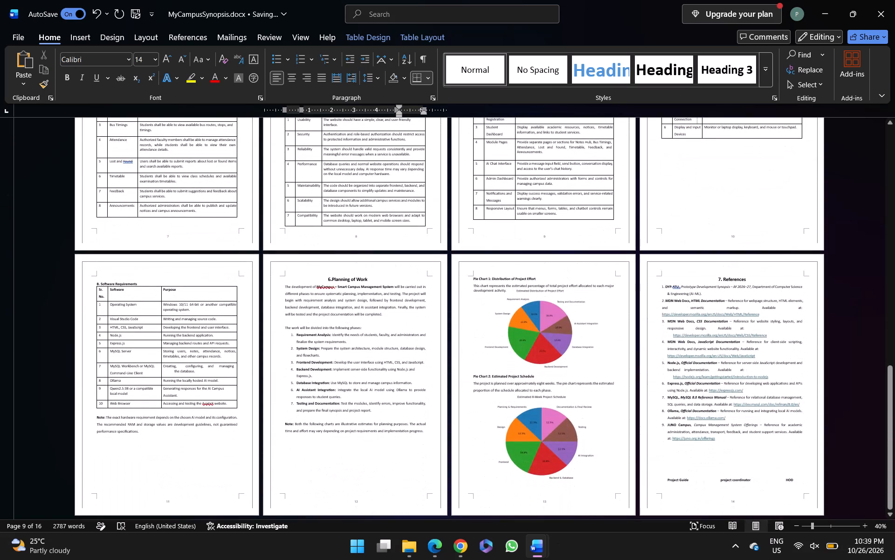
scroll(413, 213, "up", 6)
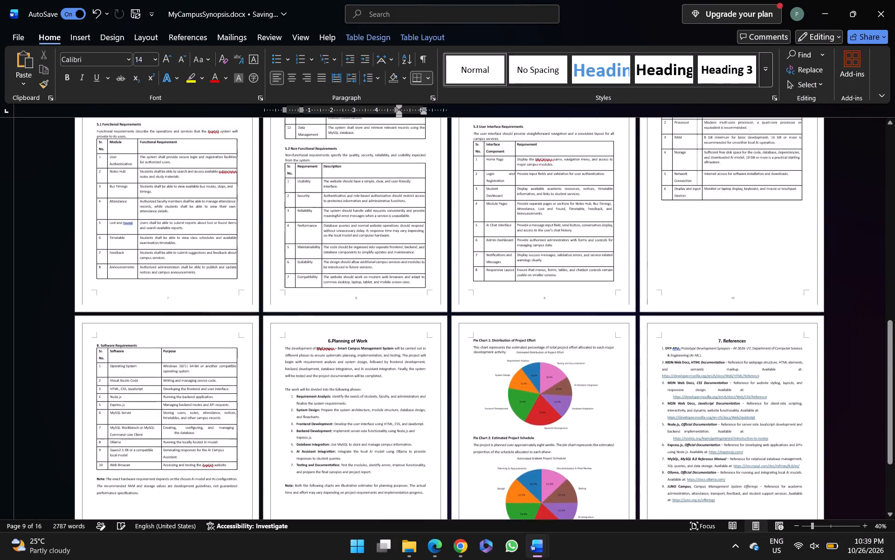
scroll(413, 213, "up", 8)
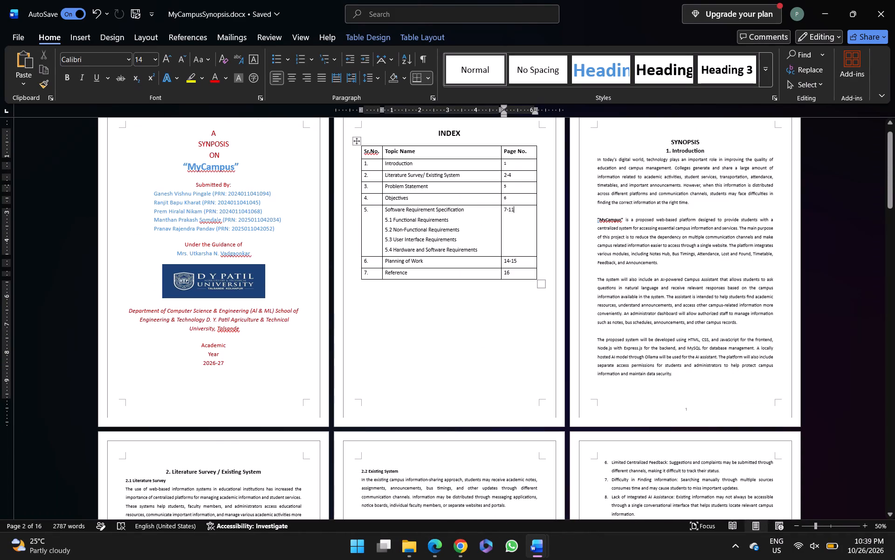
left_click(523, 259)
key("BackSpace")
key("BackSpace")
key("BackSpace")
key("BackSpace")
key("BackSpace")
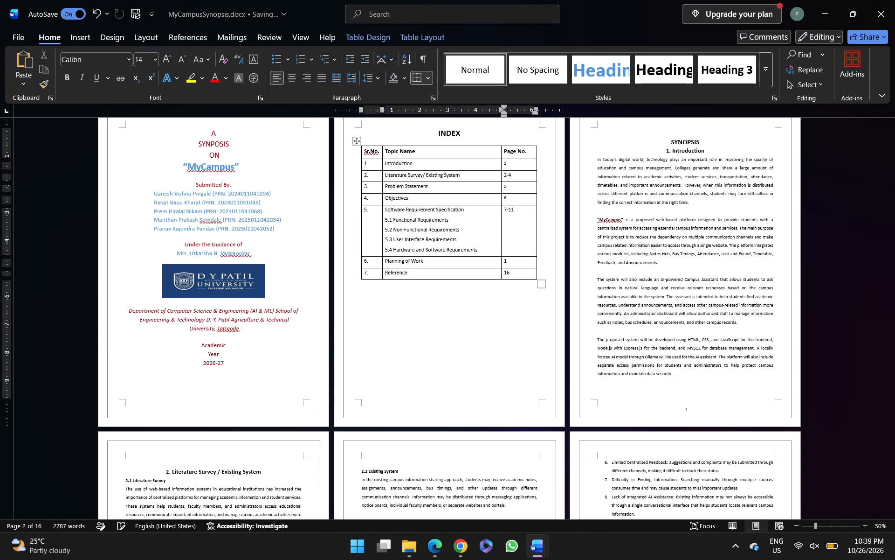
key("BackSpace")
type("12")
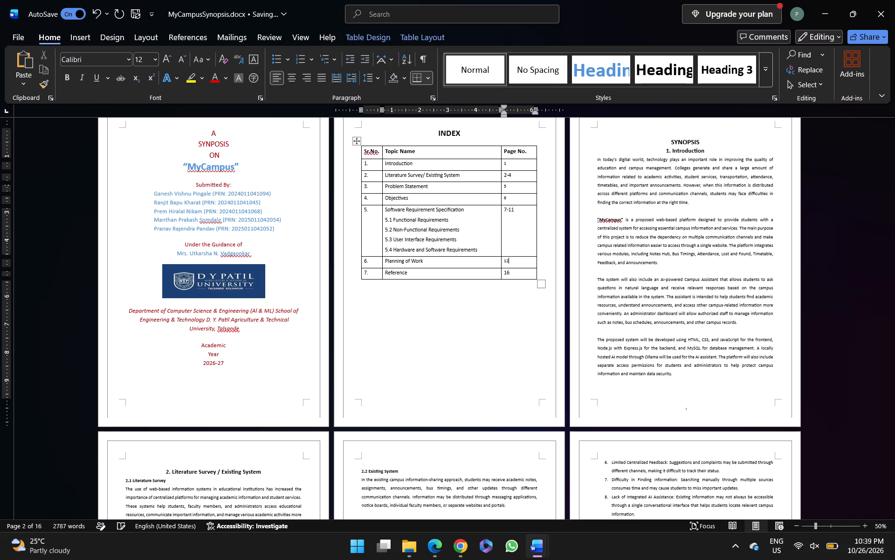
key("equal")
type("13")
key("BackSpace")
key("BackSpace")
key("BackSpace")
key("minus")
type("13")
Find the page of the References section, change the Reference entry's page number in the Index table to 14, and save the document.
scroll(509, 259, "down", 11)
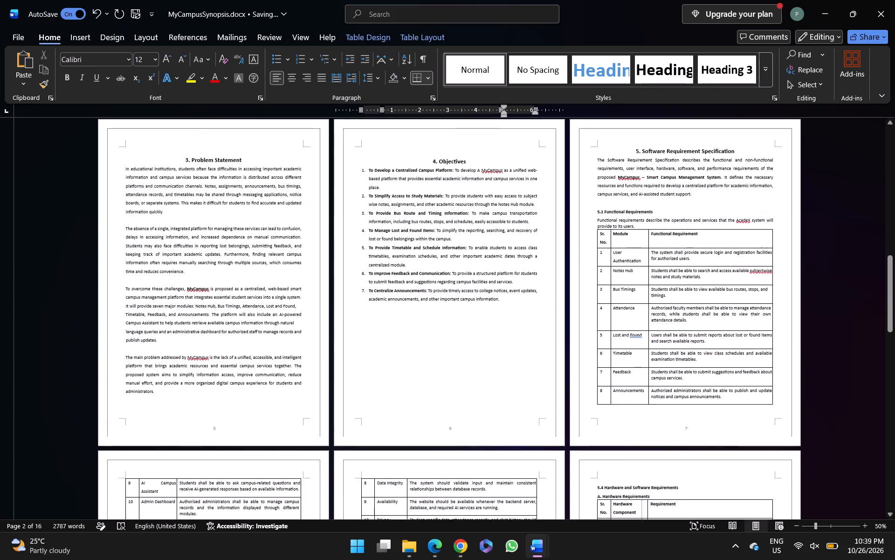
scroll(509, 259, "down", 13)
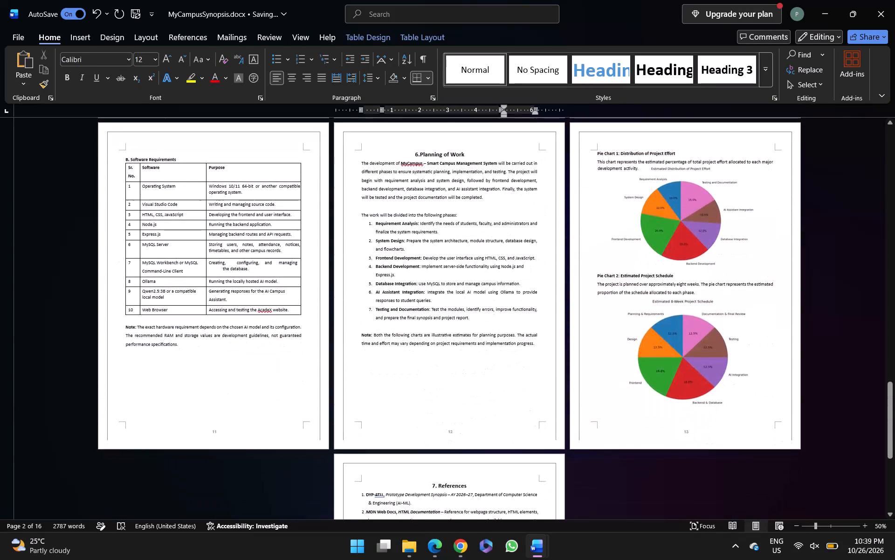
scroll(509, 259, "down", 5)
scroll(509, 259, "up", 1)
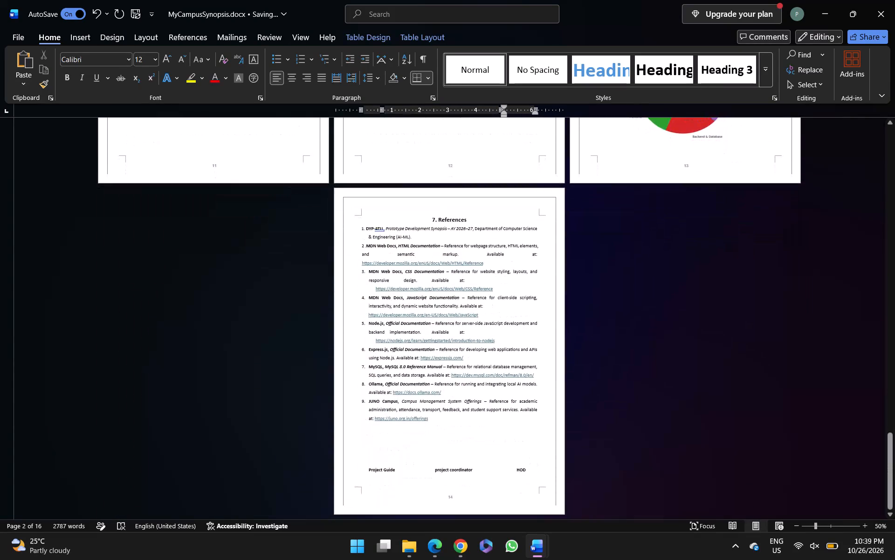
scroll(509, 259, "up", 14)
scroll(509, 259, "up", 20)
scroll(509, 259, "up", 20)
scroll(509, 259, "up", 20)
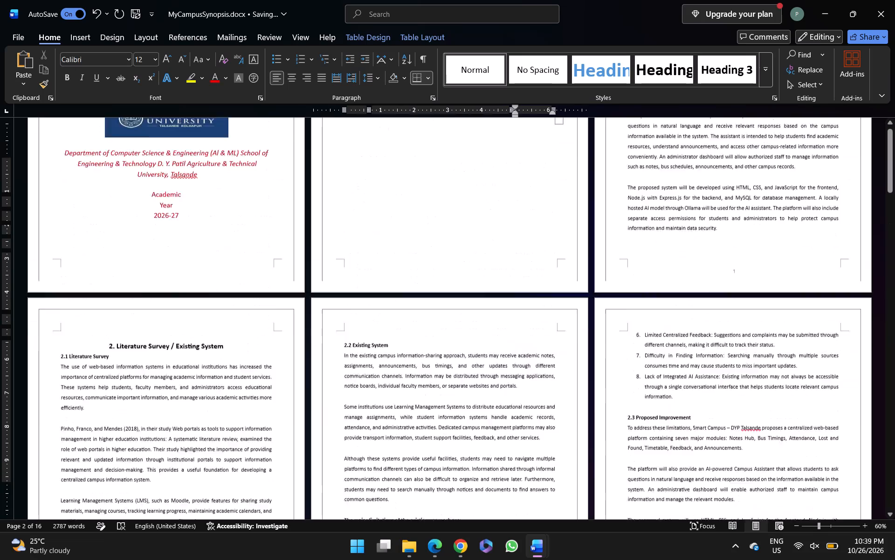
scroll(509, 259, "up", 20)
scroll(509, 259, "up", 20)
scroll(509, 259, "up", 14)
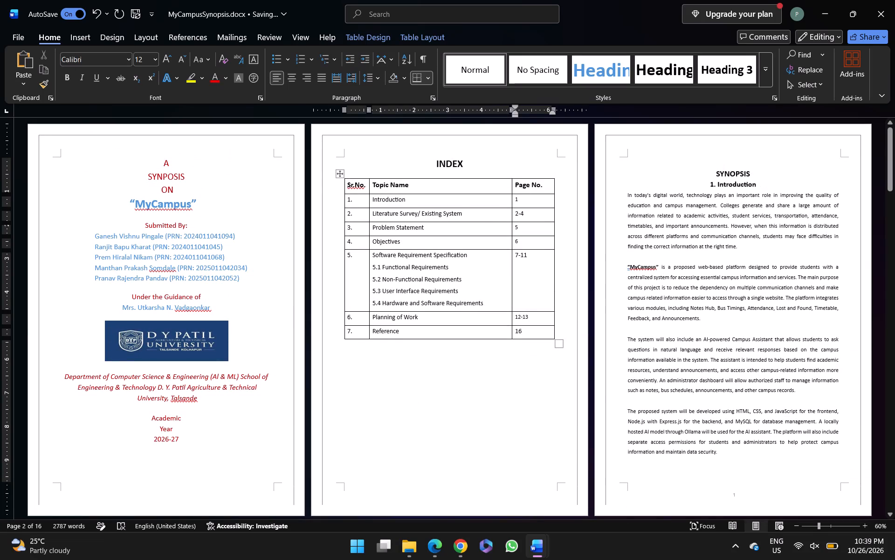
left_click(527, 339)
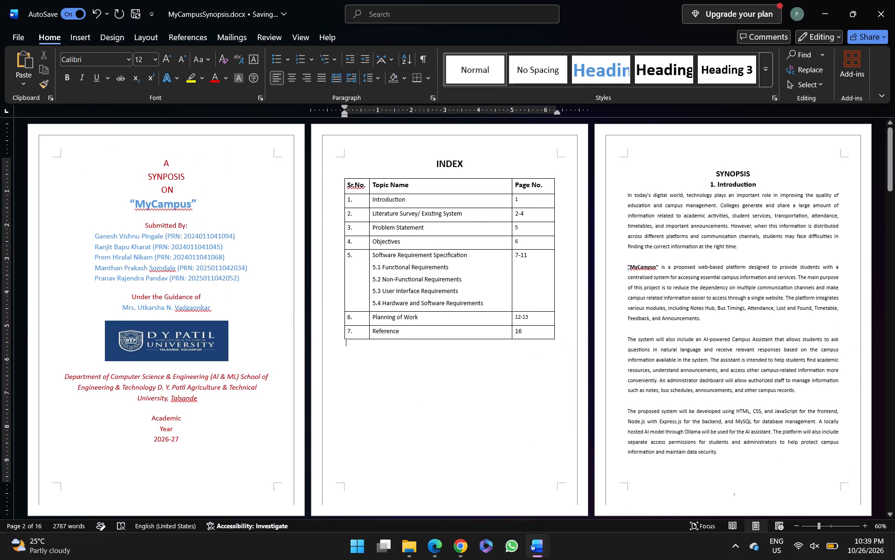
key("Left")
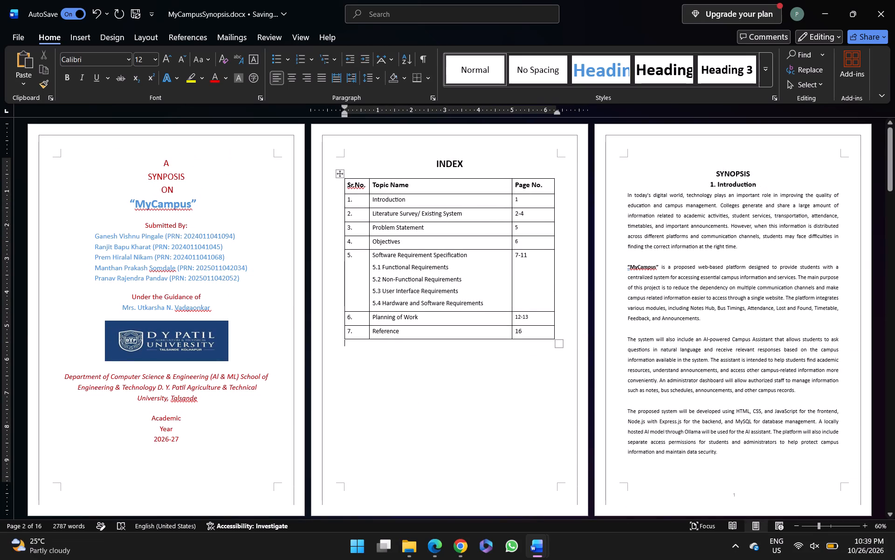
left_click(529, 336)
key("BackSpace")
key("BackSpace")
key("BackSpace")
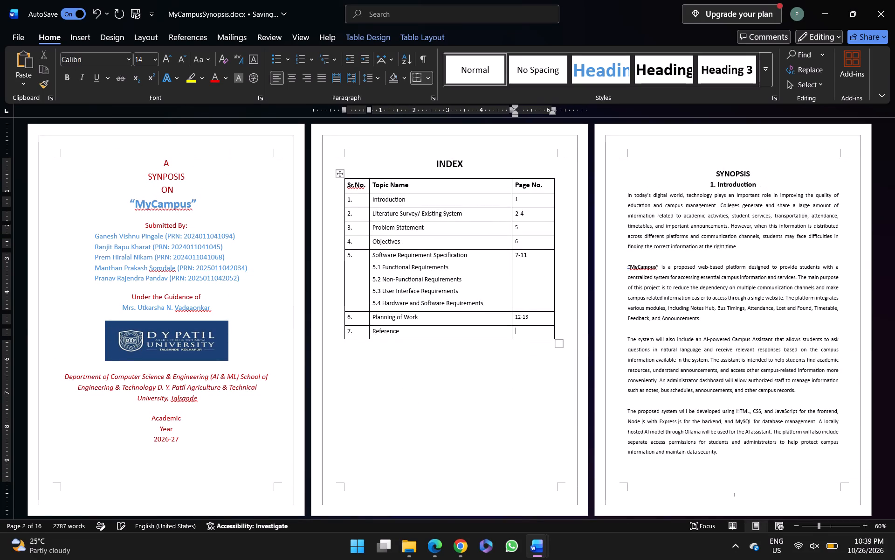
type("14")
key("ctrl+s")
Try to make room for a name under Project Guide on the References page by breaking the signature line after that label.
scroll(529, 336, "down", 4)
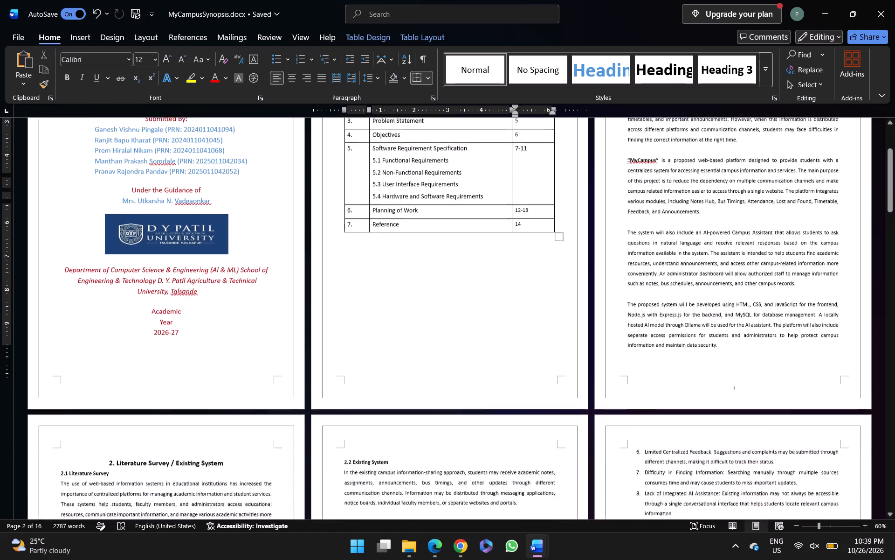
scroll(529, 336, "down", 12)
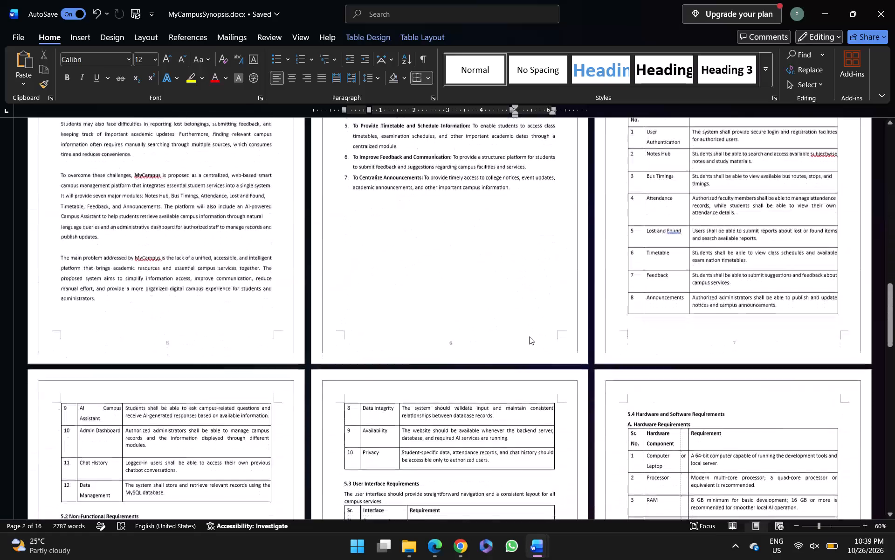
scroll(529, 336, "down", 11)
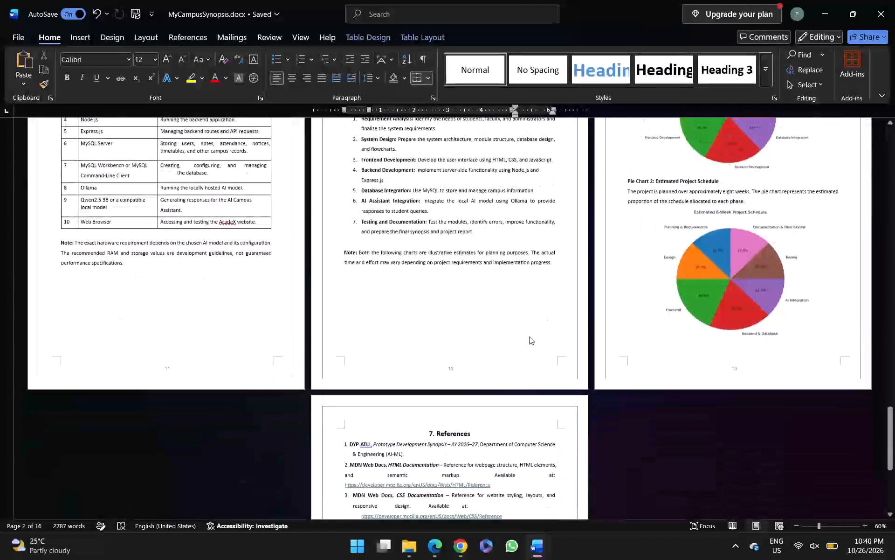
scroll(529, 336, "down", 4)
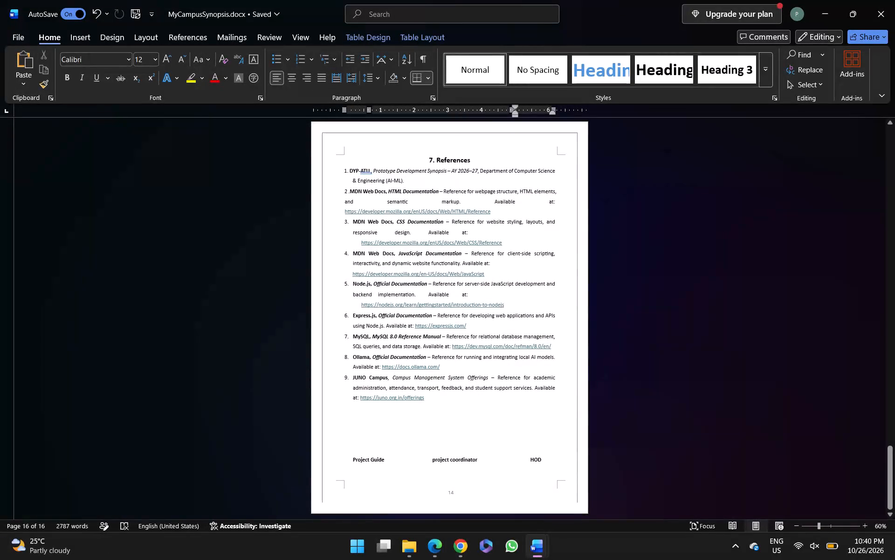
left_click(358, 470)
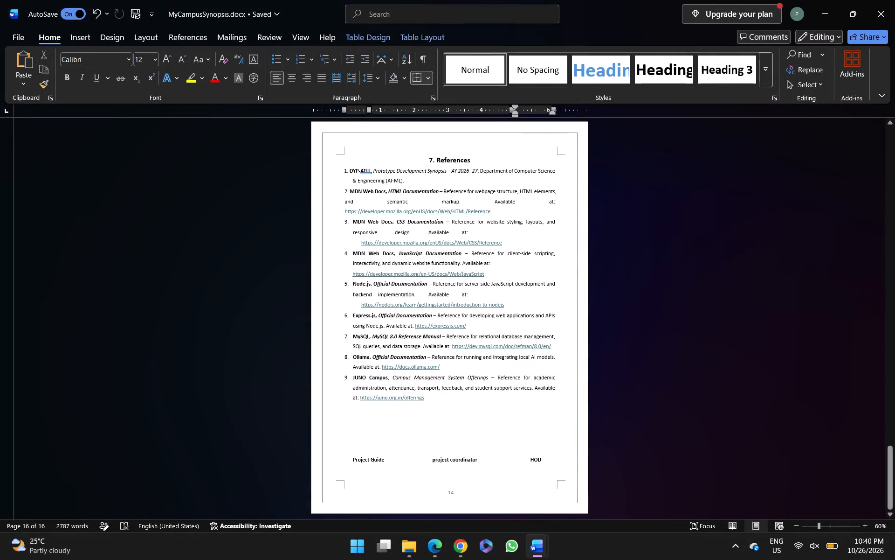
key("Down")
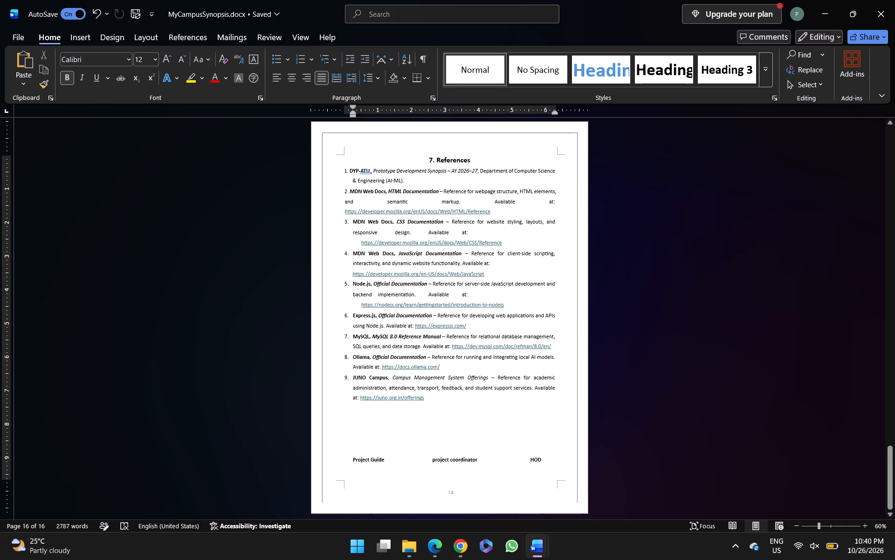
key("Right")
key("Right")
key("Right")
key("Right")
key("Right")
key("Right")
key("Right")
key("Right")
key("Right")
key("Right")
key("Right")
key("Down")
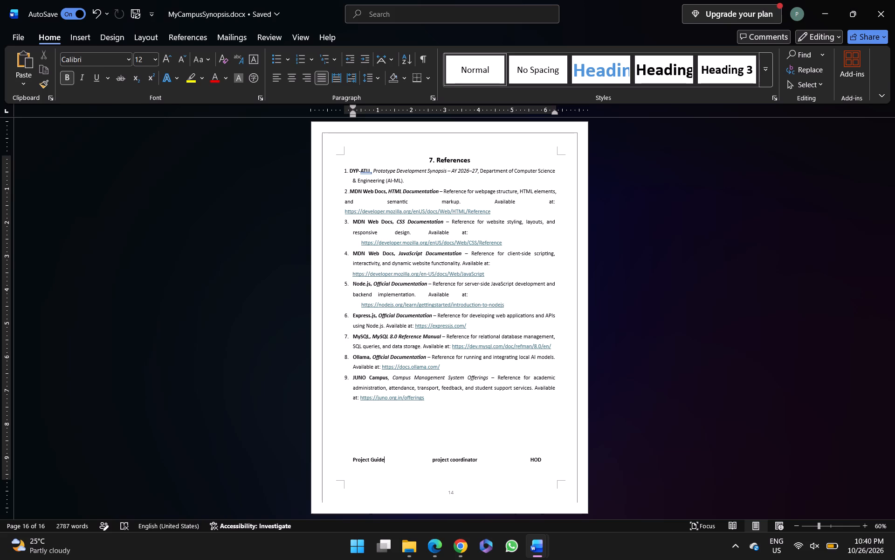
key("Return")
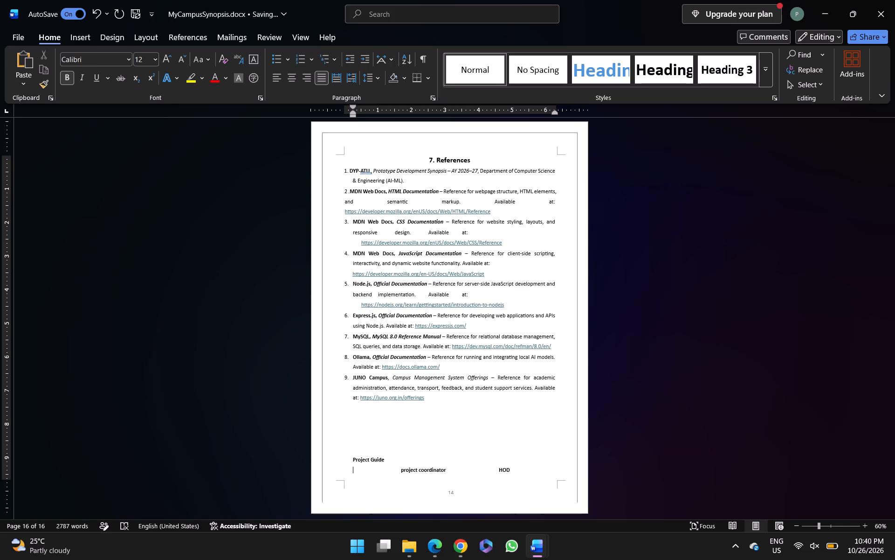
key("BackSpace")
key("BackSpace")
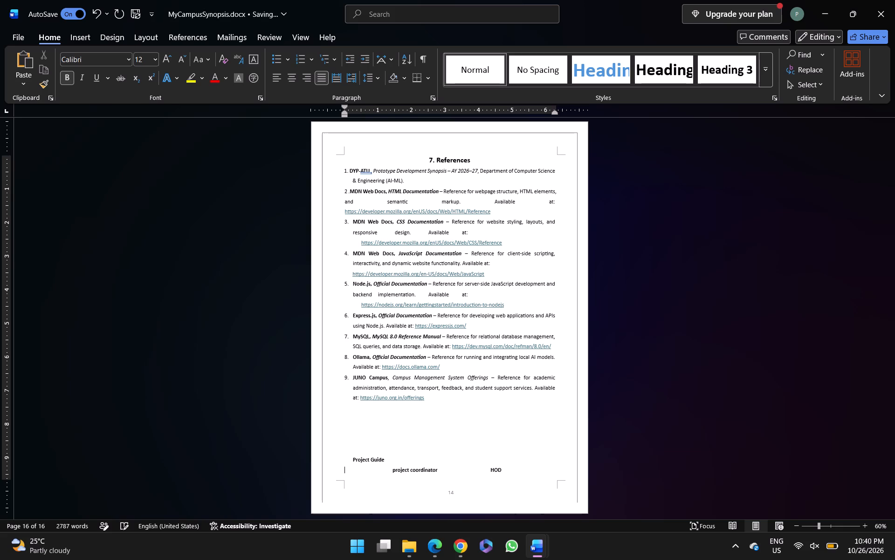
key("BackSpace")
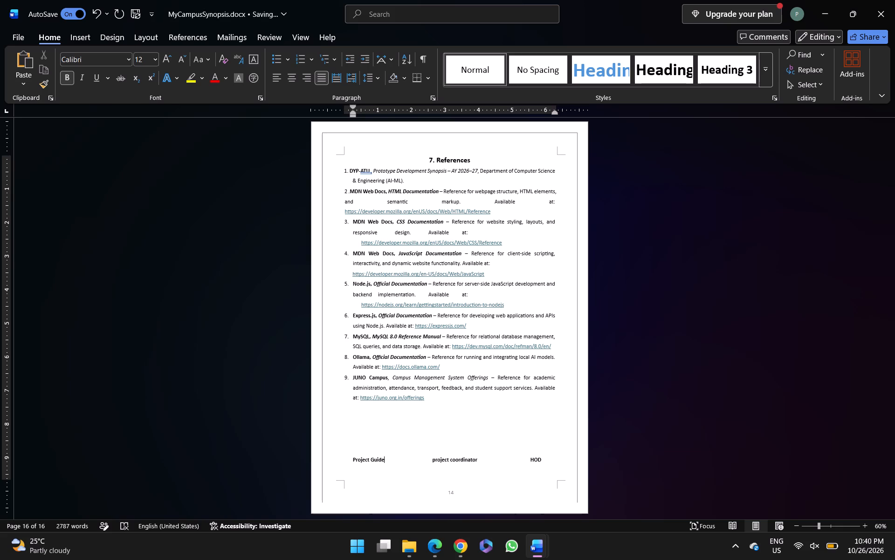
Add an empty line below the signature labels, after HOD, on the References page.
left_click(550, 462)
key("Return")
Copy the guide's name from the cover page and paste it on the empty line below the signature labels on the References page.
scroll(550, 462, "up", 18)
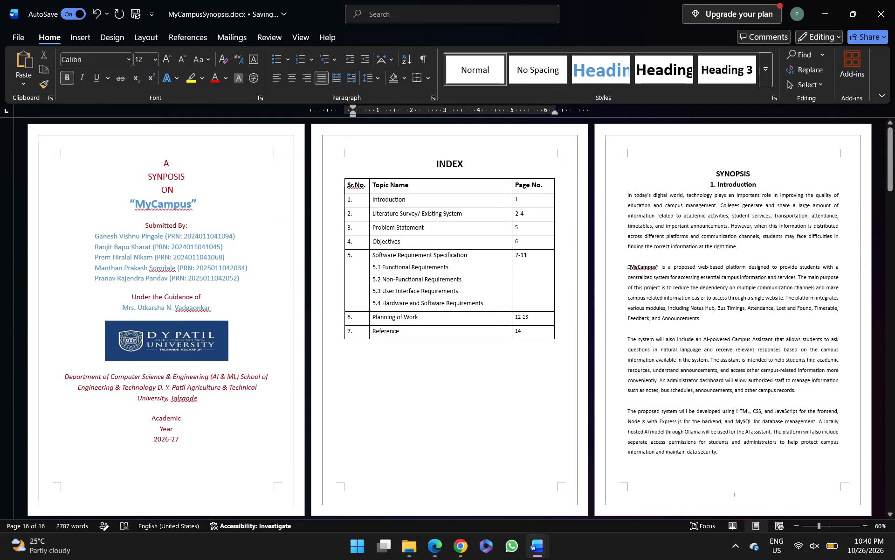
double_click(119, 307)
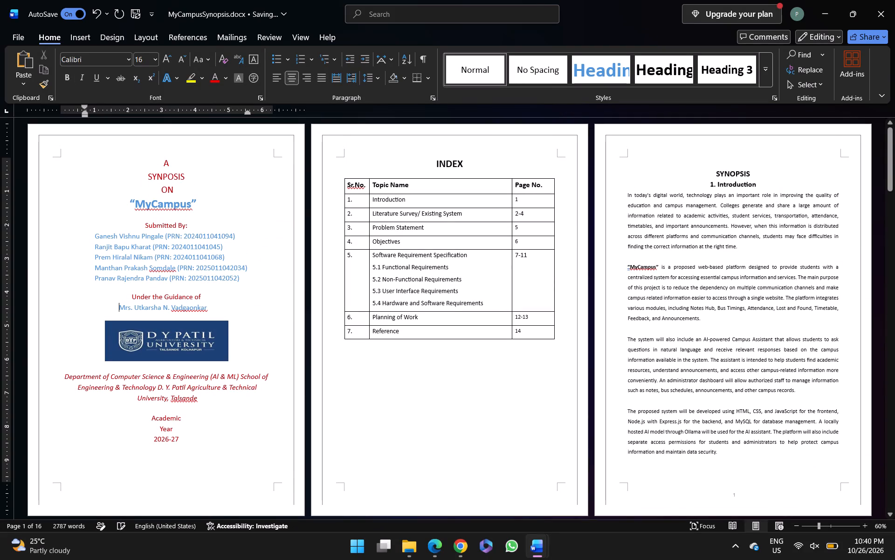
left_click(119, 307)
left_click_drag(119, 307, 209, 308)
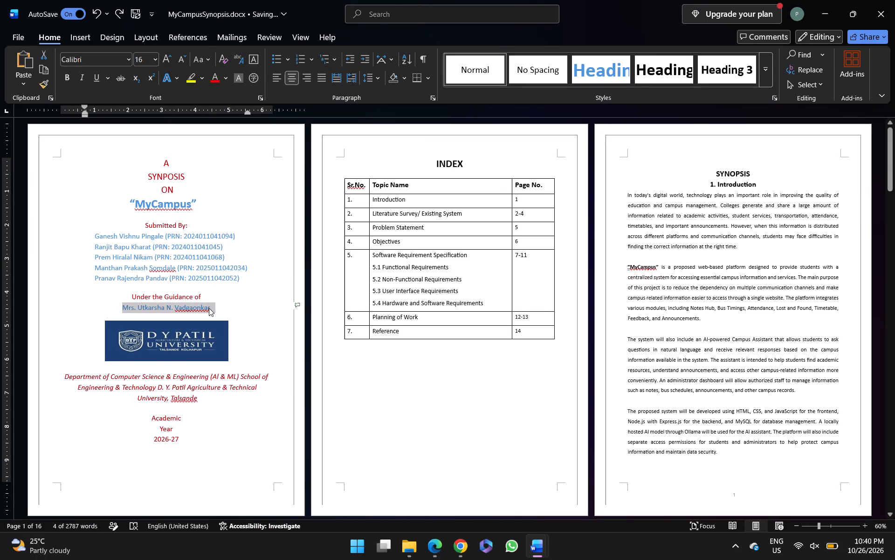
key("ctrl+c")
scroll(209, 308, "down", 16)
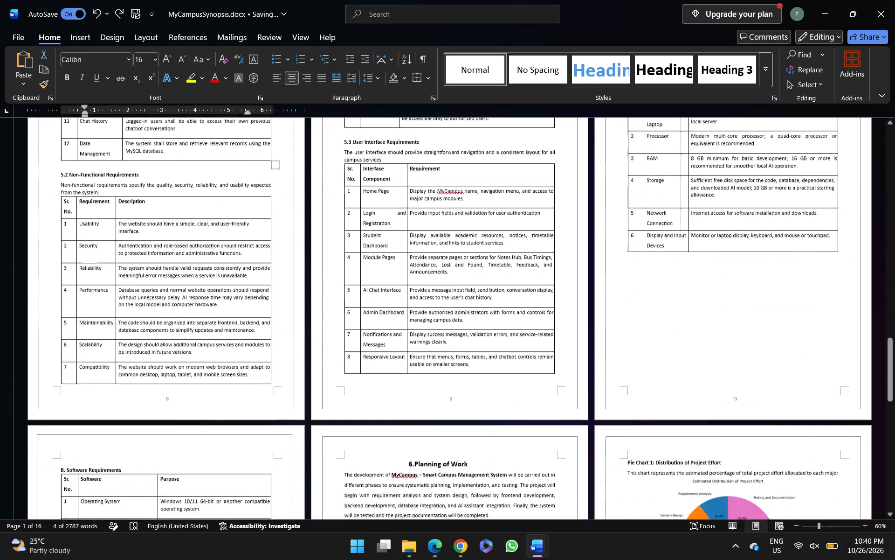
scroll(209, 308, "down", 5)
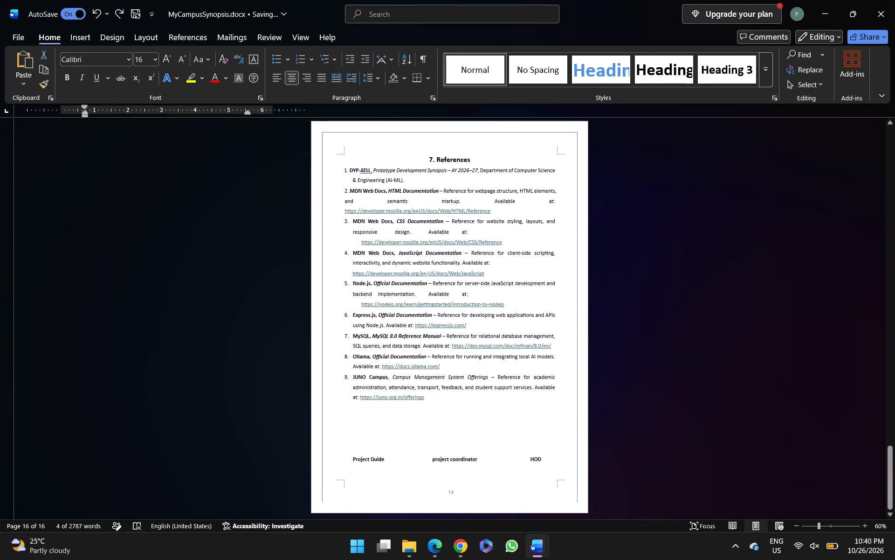
left_click(360, 471)
key("ctrl+v")
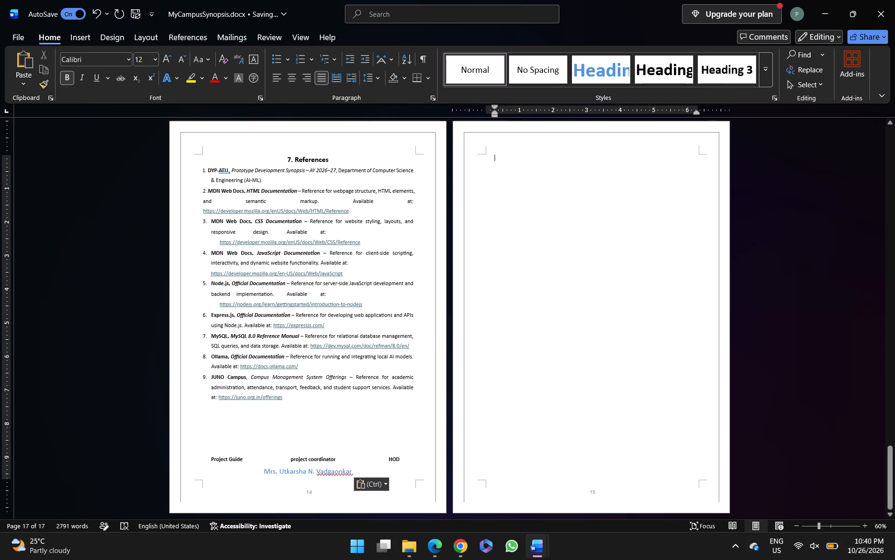
Set the pasted guide's name to font size 12.
left_click_drag(349, 474, 265, 476)
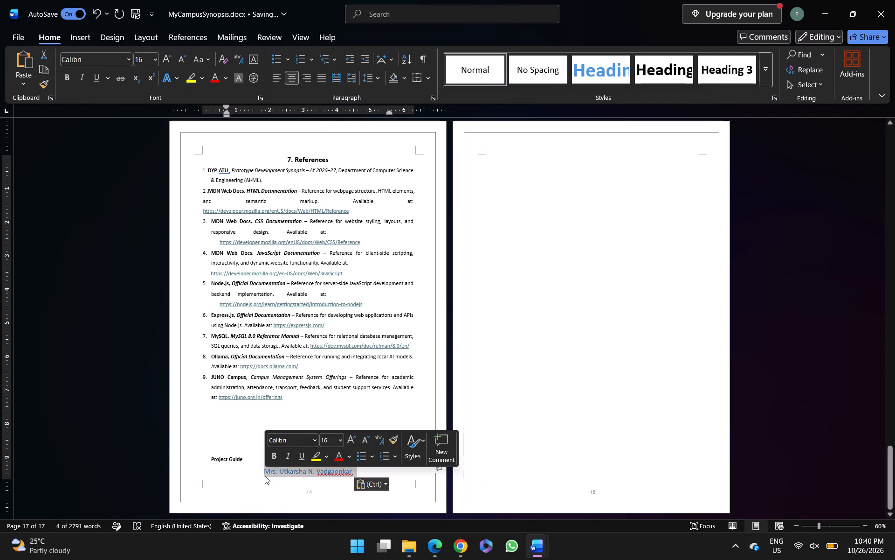
left_click(341, 442)
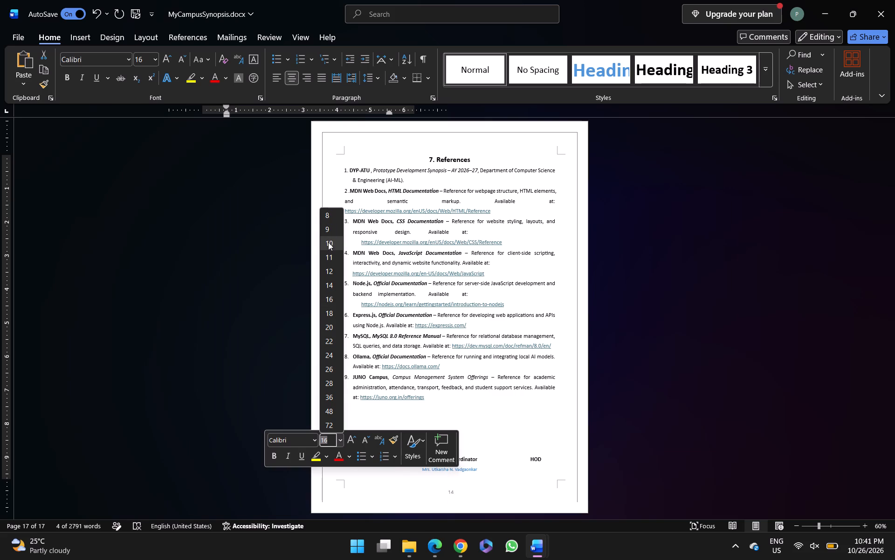
left_click(333, 268)
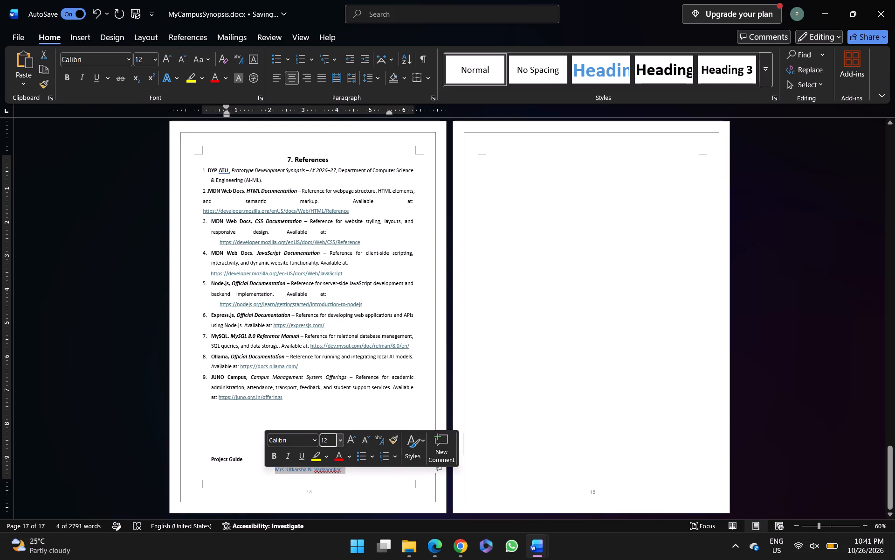
Remove the centring of the guide's name and align it on its own line directly beneath the Project Guide label.
left_click(271, 476)
key("BackSpace")
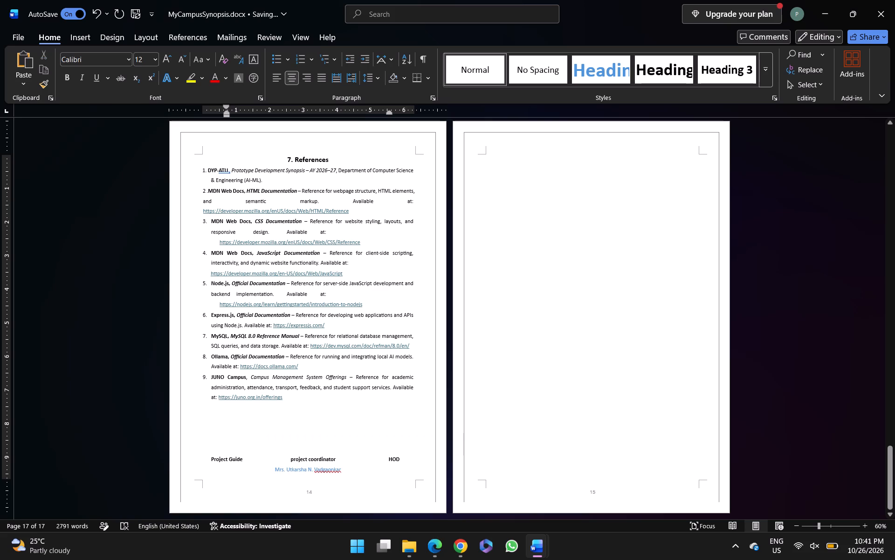
key("BackSpace")
key("BackSpace")
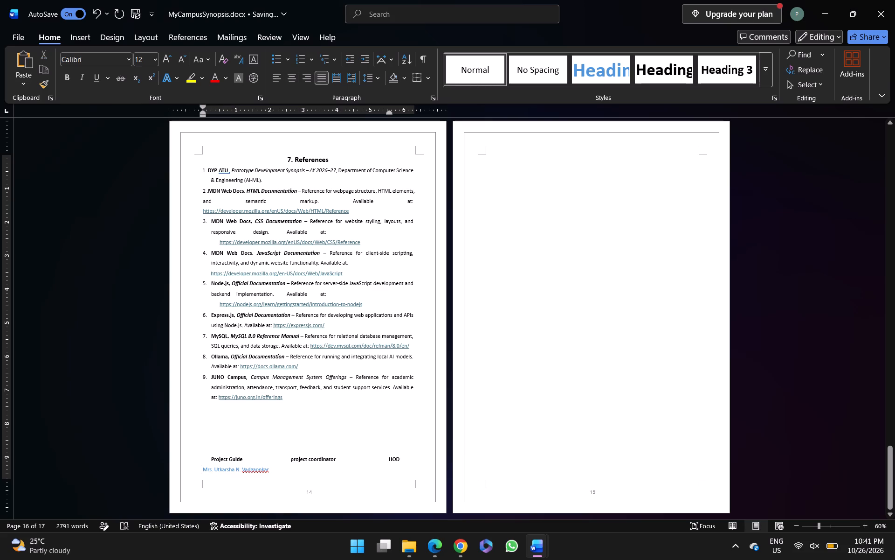
key("BackSpace")
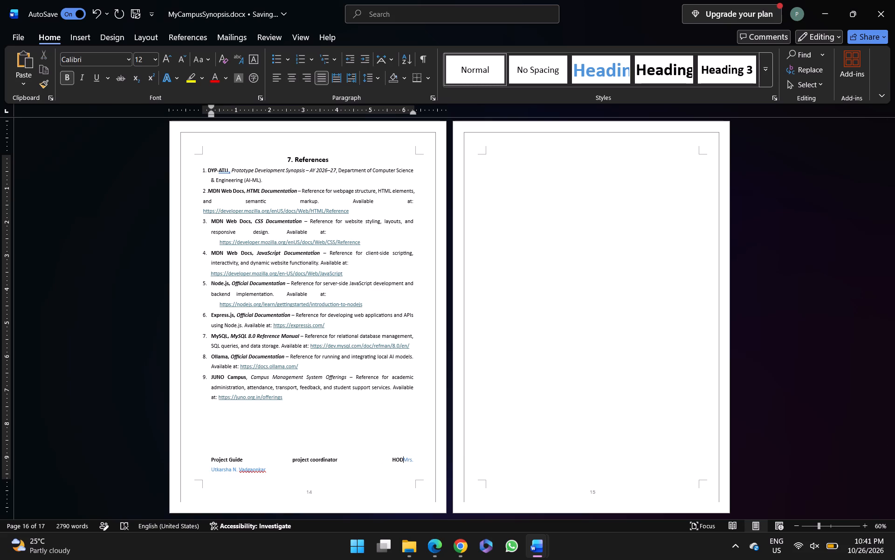
key("Return")
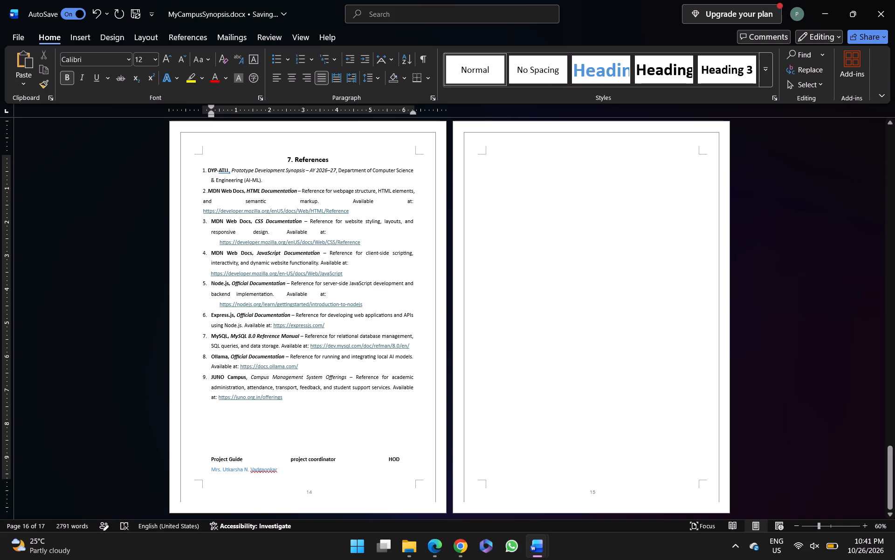
Indent the signature label row on the References page by adding seven spaces before Project Guide.
left_click(208, 458)
key("space")
key("space")
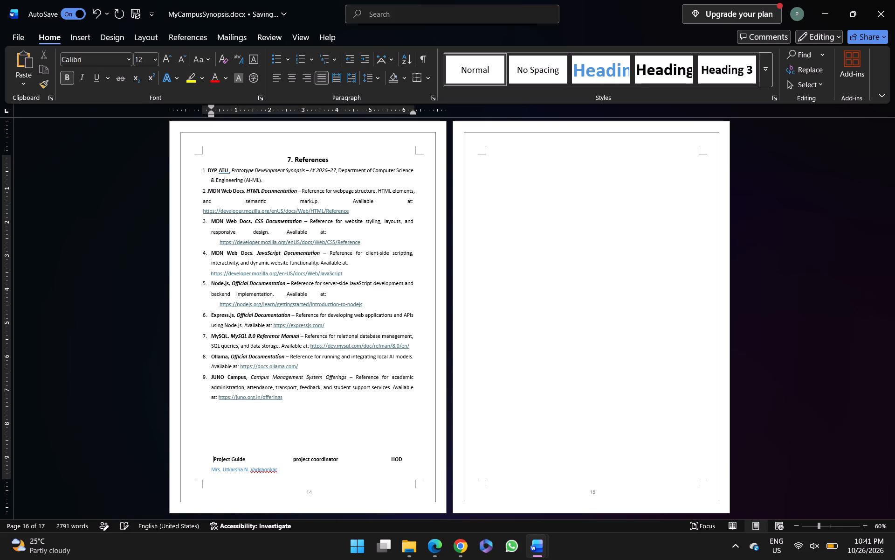
key("space")
key("space")
key("space")
key("space")
key("space")
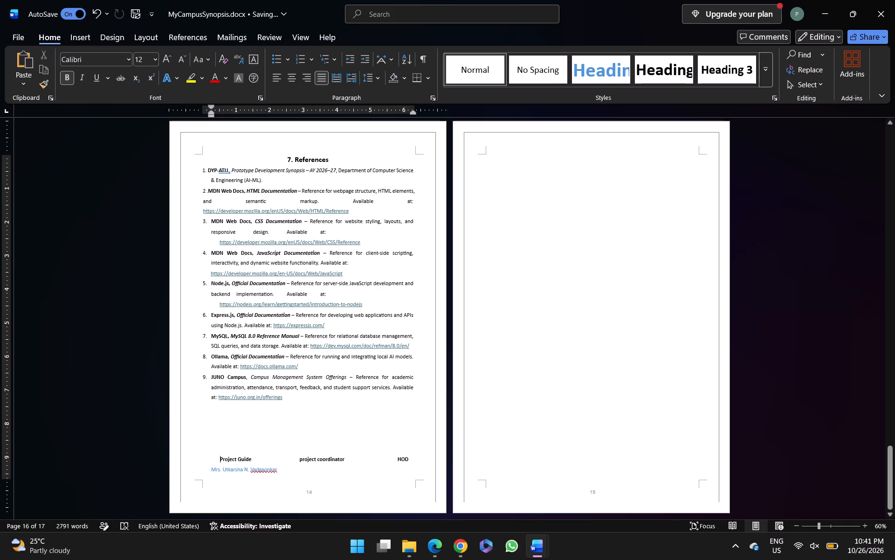
Change the font colour of the guide's name beneath the signature labels to black.
left_click(277, 468)
left_click_drag(277, 468, 212, 474)
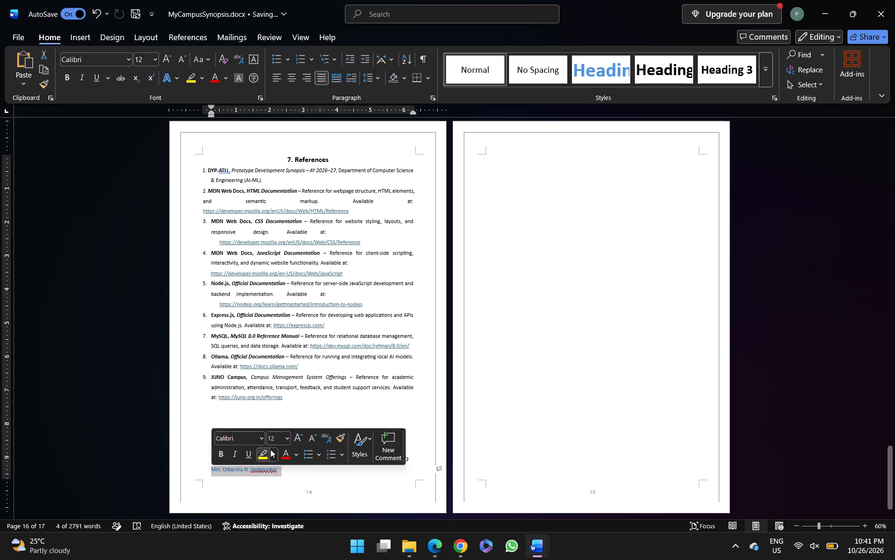
left_click(299, 453)
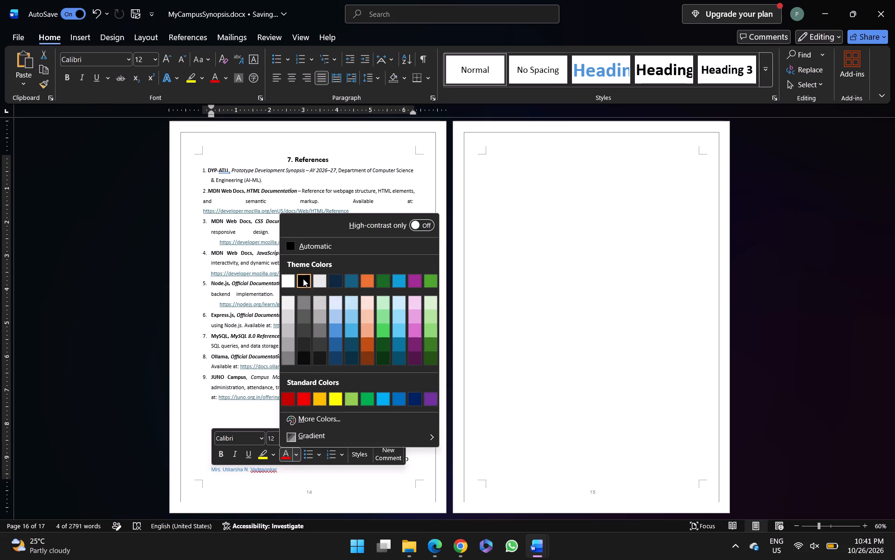
left_click(302, 278)
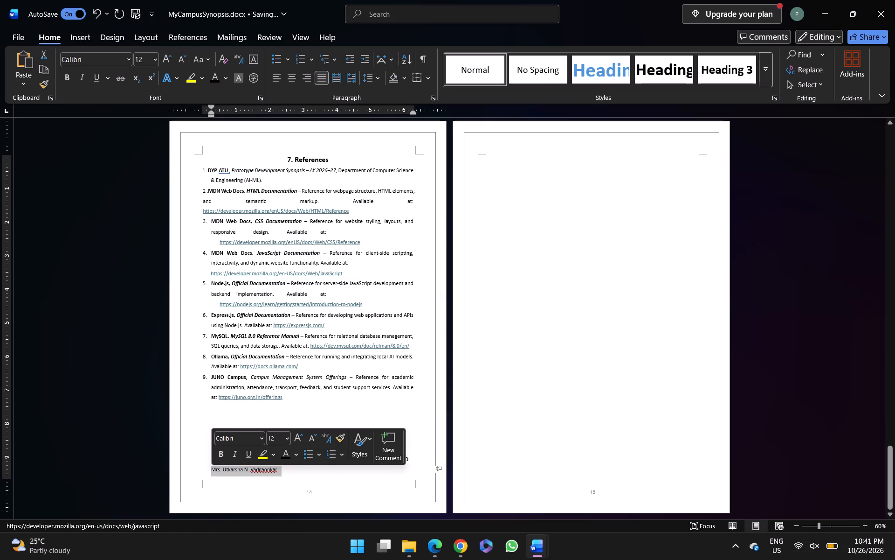
left_click(285, 413)
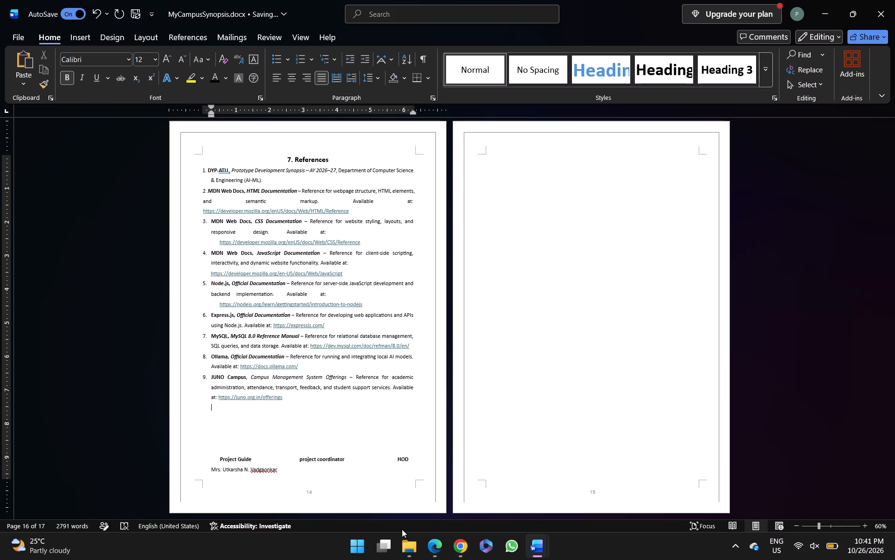
Add the HOD's name on the guide's name line, spacing it across so it sits beneath the HOD label.
left_click(314, 470)
key("space")
key("space")
key("space")
key("space")
key("space")
key("space")
key("space")
key("space")
key("space")
key("space")
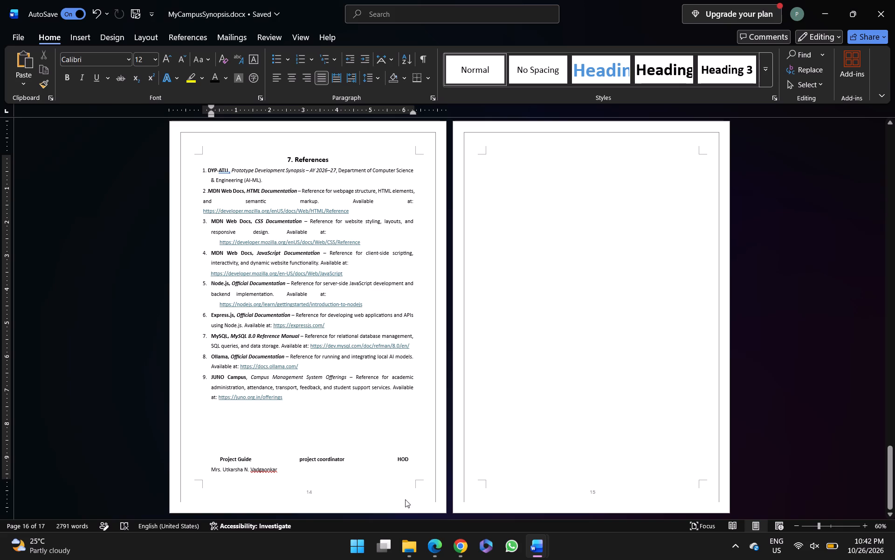
key("space")
key("space")
key("space")
key("space")
key("space")
key("space")
key("space")
key("space")
key("space")
key("space")
key("space")
key("space")
key("space")
key("space")
key("space")
key("space")
key("space")
key("space")
key("space")
key("space")
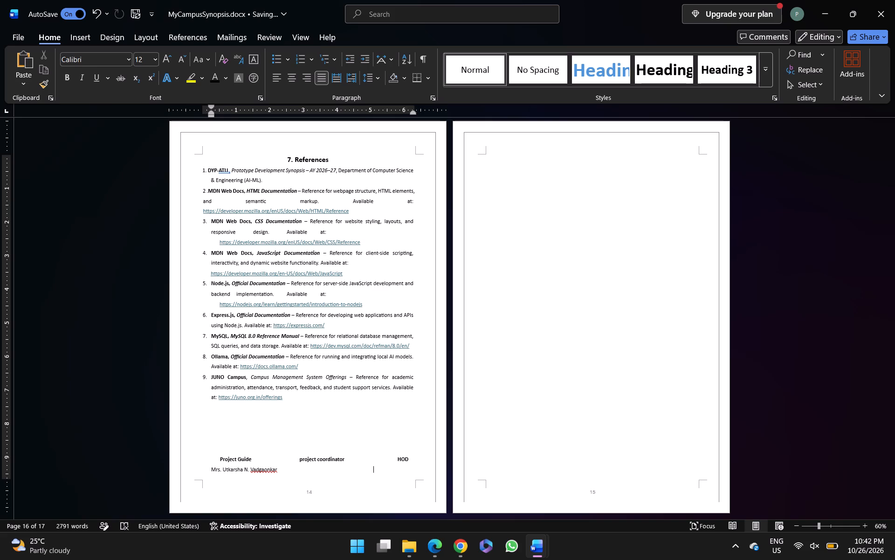
Enter the HOD's name beneath the HOD label, with the title Mr., the first name and the initial S.
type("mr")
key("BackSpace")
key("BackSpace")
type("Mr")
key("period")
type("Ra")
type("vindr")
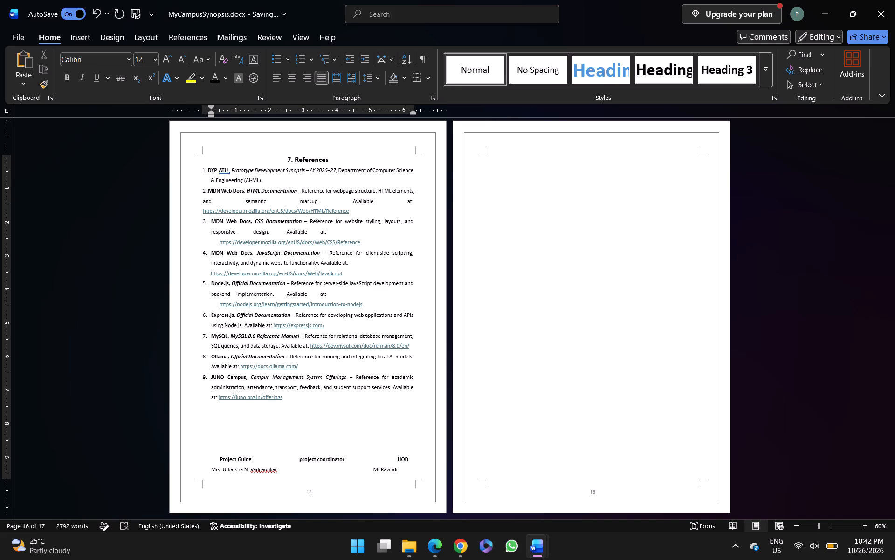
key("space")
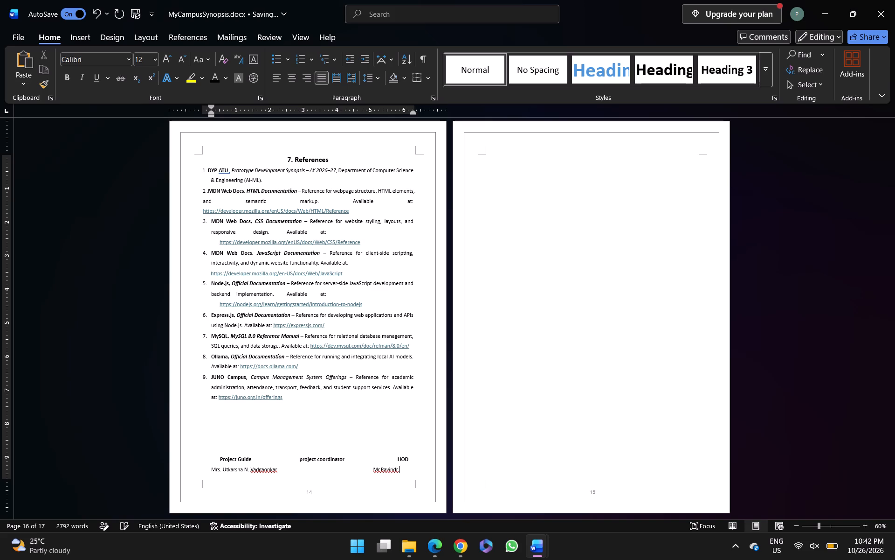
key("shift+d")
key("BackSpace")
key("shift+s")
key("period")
Fix the punctuation after the title Mr in the HOD's name.
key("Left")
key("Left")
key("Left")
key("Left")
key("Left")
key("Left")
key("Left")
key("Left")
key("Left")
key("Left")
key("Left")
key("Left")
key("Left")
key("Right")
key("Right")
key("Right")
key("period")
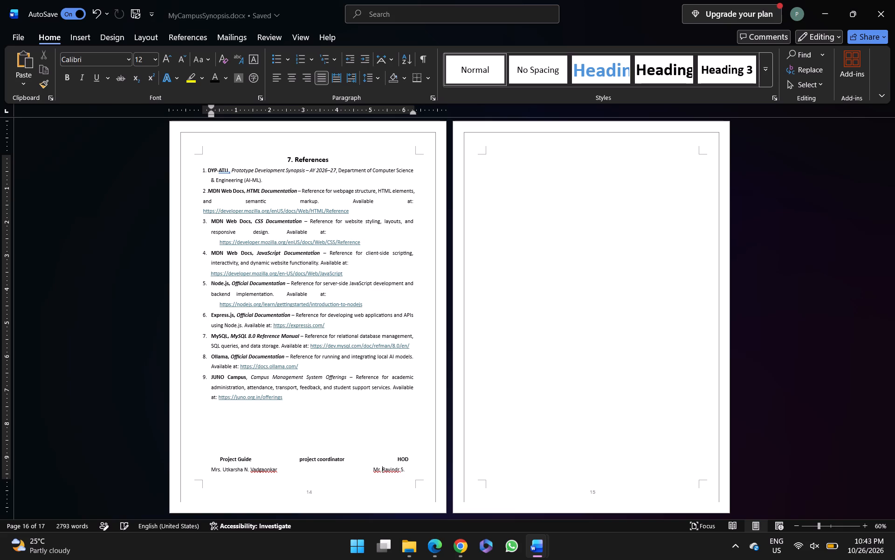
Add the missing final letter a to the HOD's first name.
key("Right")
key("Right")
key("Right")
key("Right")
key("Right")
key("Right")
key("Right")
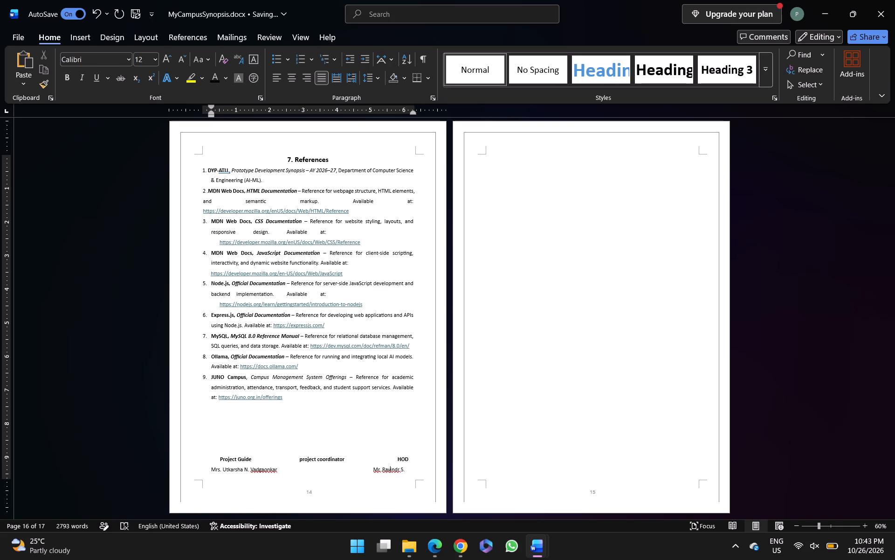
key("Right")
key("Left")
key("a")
Append the surname after the middle initial S. in the HOD's name.
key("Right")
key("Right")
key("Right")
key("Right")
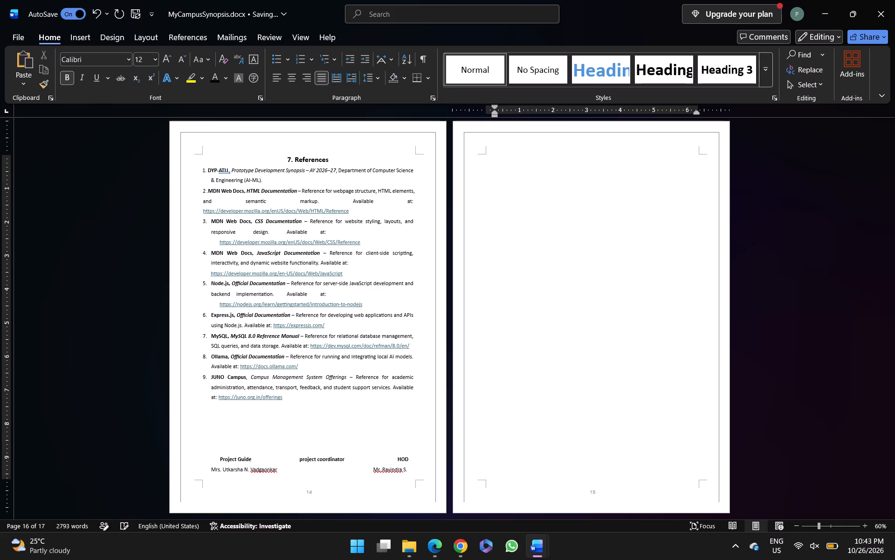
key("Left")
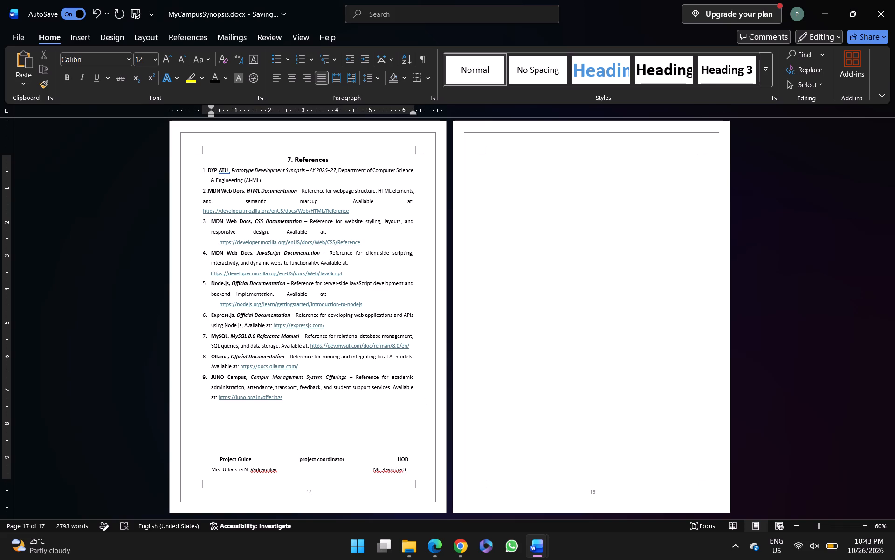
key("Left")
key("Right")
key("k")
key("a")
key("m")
type("bl")
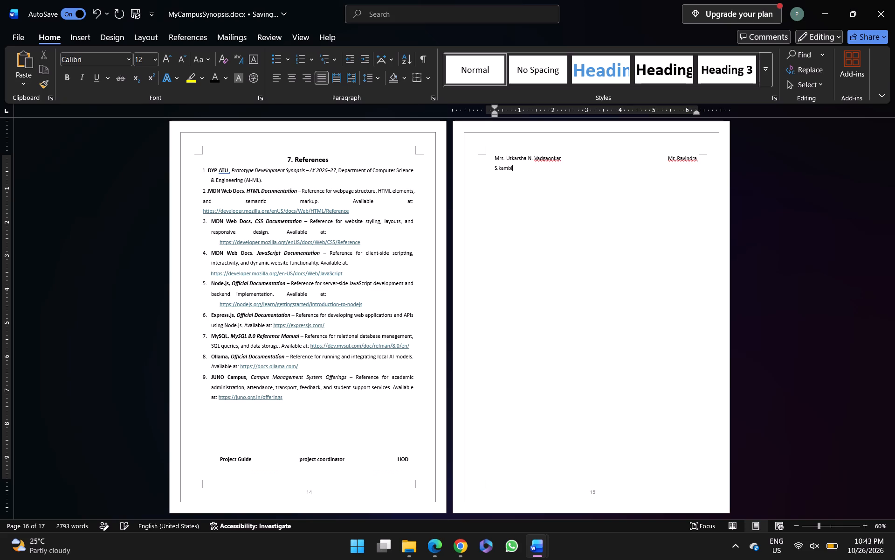
key("e")
Shorten the HOD's first name to the initial R, leaving a space before the middle initial S.
key("Left")
key("Left")
key("Left")
key("Left")
key("Left")
key("Left")
key("Left")
key("Left")
key("BackSpace")
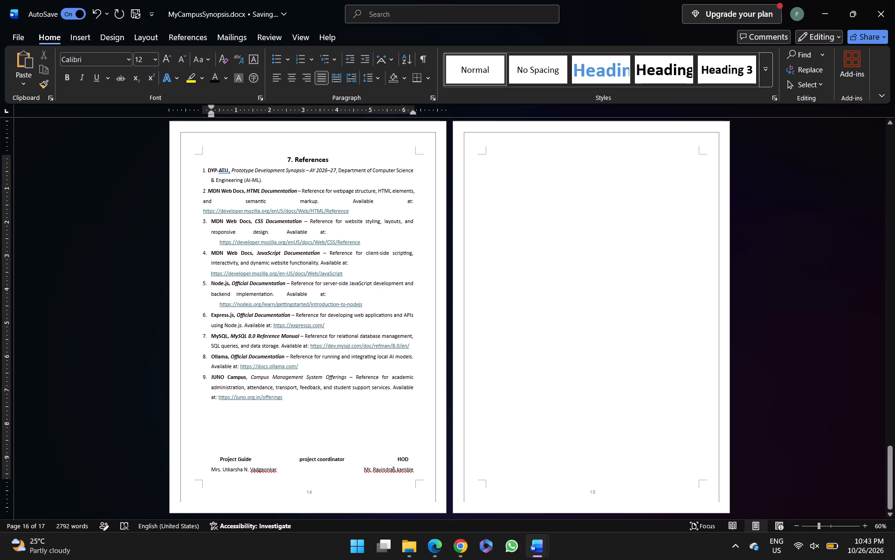
key("BackSpace")
key("BackSpace")
key("BackSpace")
key("BackSpace")
key("BackSpace")
key("BackSpace")
key("BackSpace")
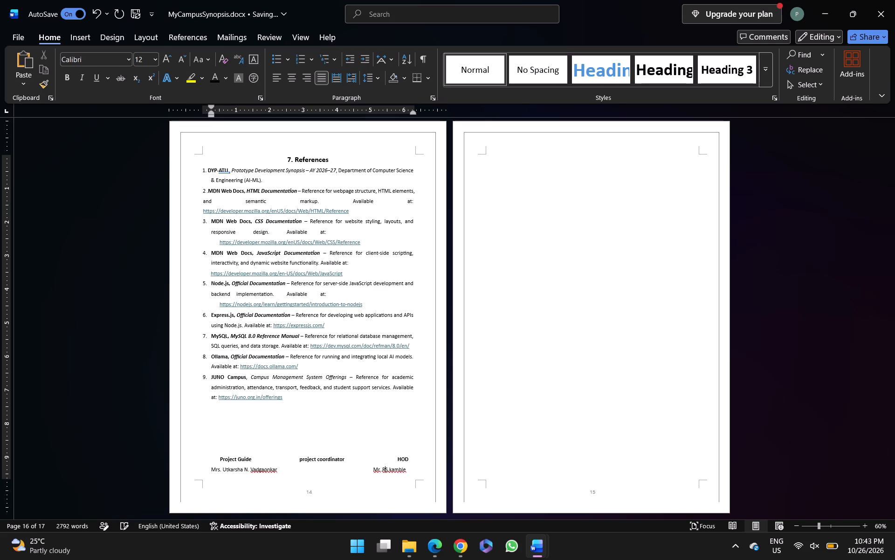
key("space")
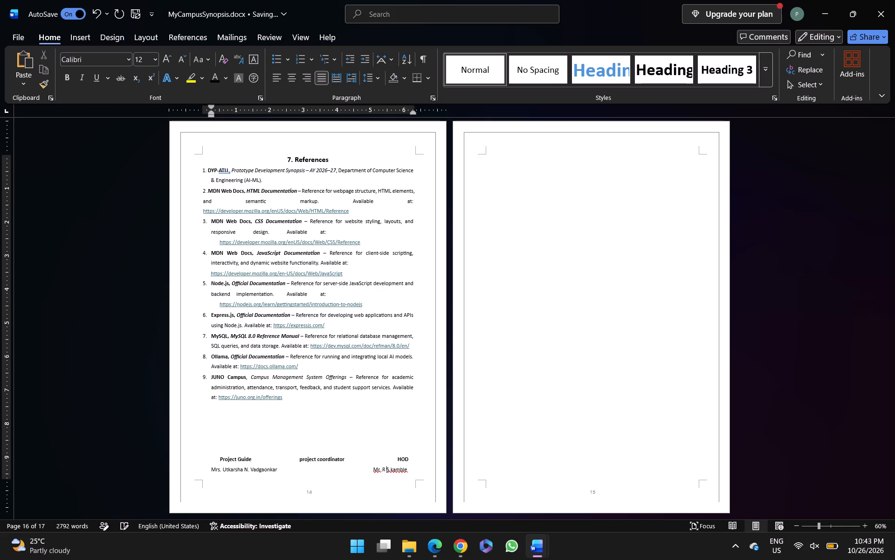
Add seven spaces before the HOD's name to shift it further along the line.
left_click(421, 468)
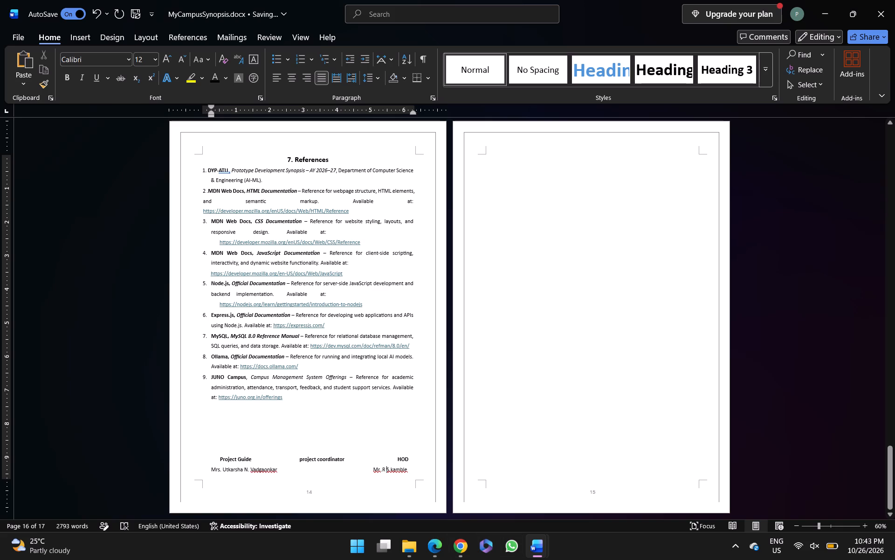
left_click(372, 468)
key("space")
key("space")
key("space")
key("space")
key("space")
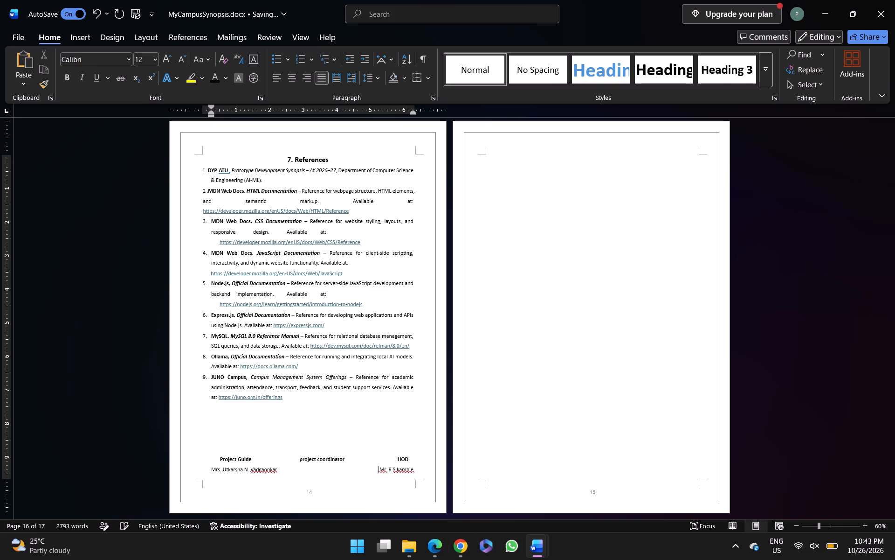
key("space")
key("space")
Remove four spaces before the HOD label to bring it over the HOD's name.
left_click(394, 459)
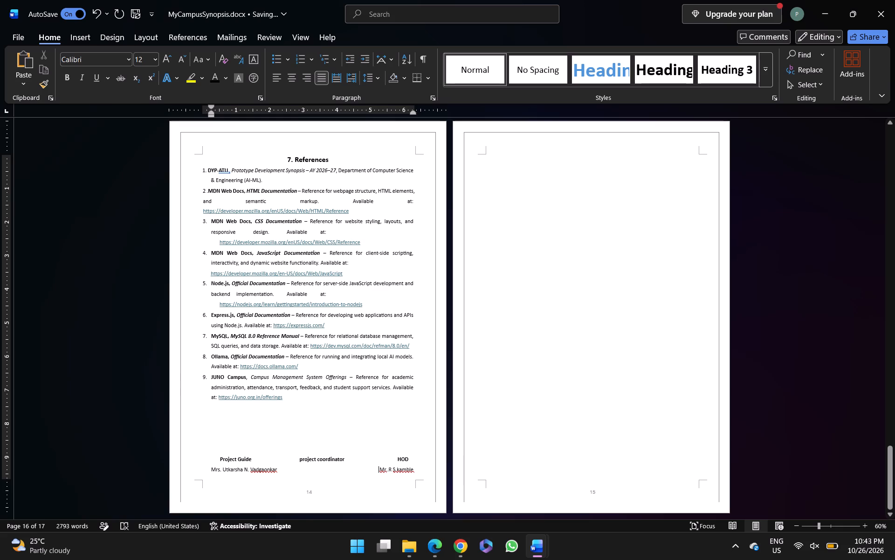
key("BackSpace")
key("BackSpace")
key("BackSpace")
key("BackSpace")
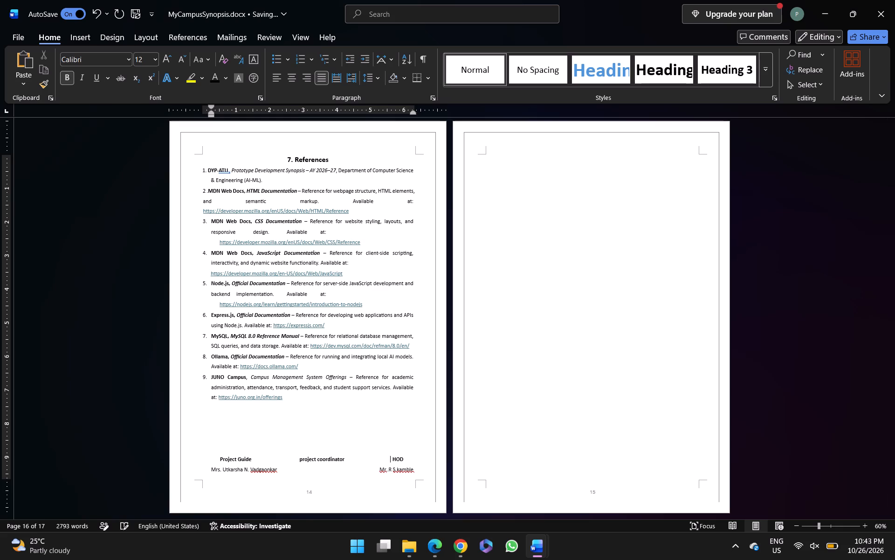
Shorten the guide's first name to the initial U on the line below the signature labels.
left_click(319, 469)
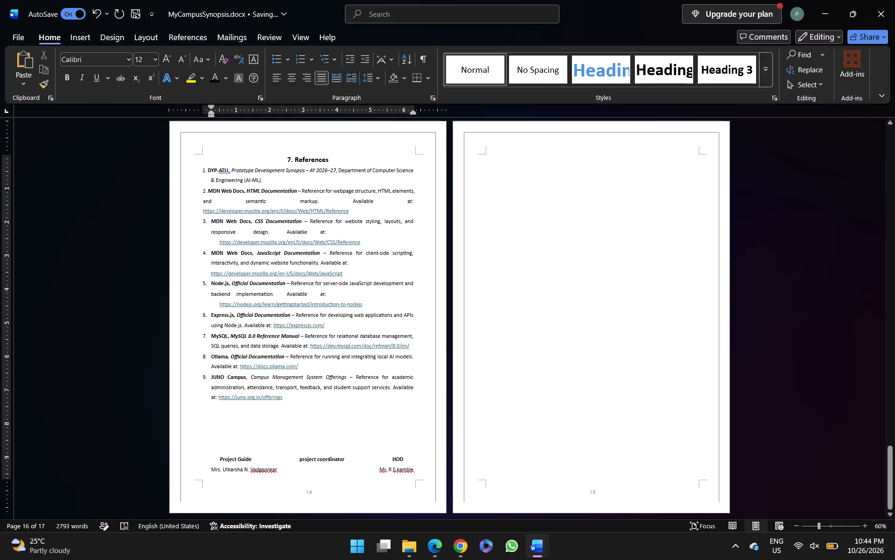
left_click(243, 468)
key("BackSpace")
key("BackSpace")
key("BackSpace")
key("BackSpace")
key("BackSpace")
key("BackSpace")
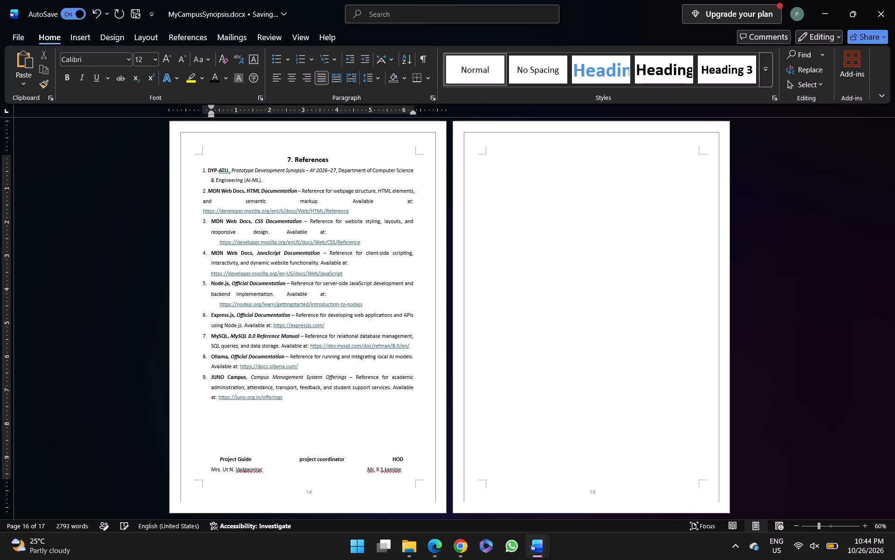
key("BackSpace")
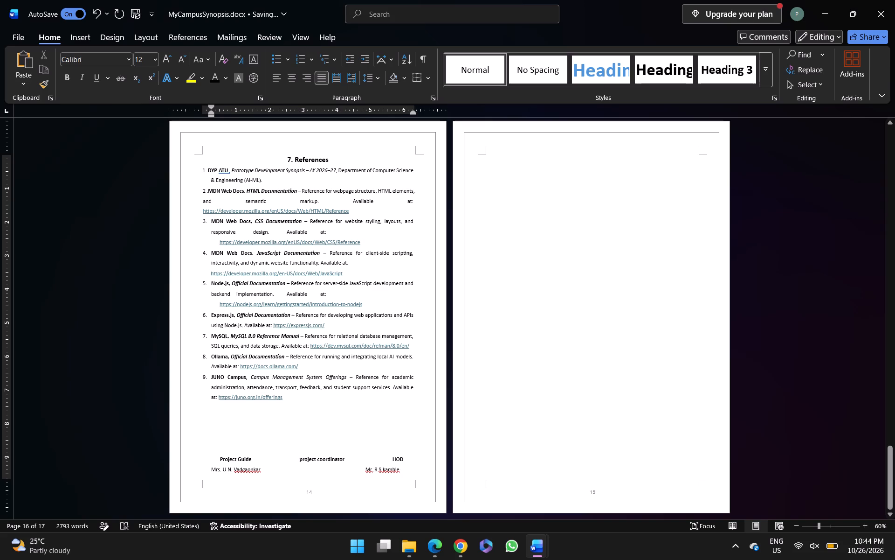
Place the insertion point in the gap between the guide's and HOD's names, near the project coordinator label.
left_click(307, 469)
key("Left")
key("Left")
key("Left")
key("Left")
key("Left")
key("Left")
key("Left")
key("Left")
key("Left")
key("Left")
key("Left")
key("Left")
key("Left")
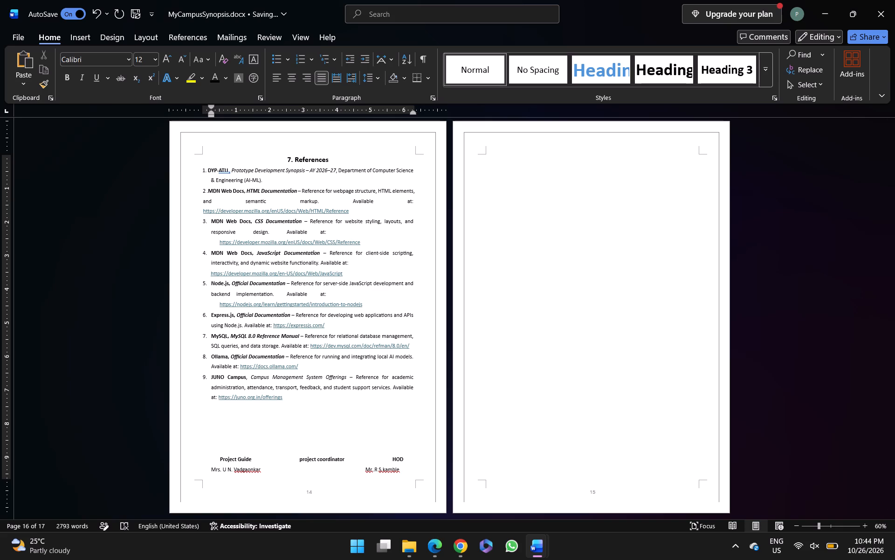
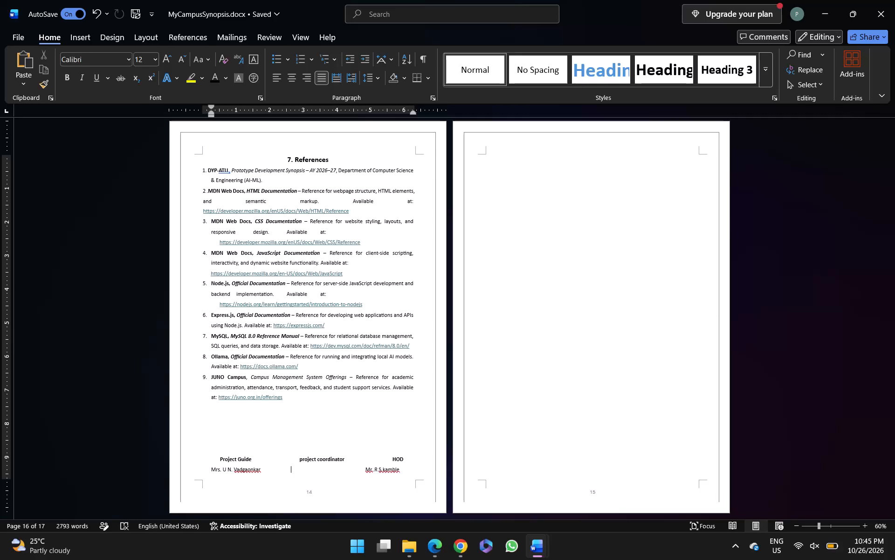
Enter the title Mr. and the beginning of the project coordinator's first name between the guide's and HOD's names.
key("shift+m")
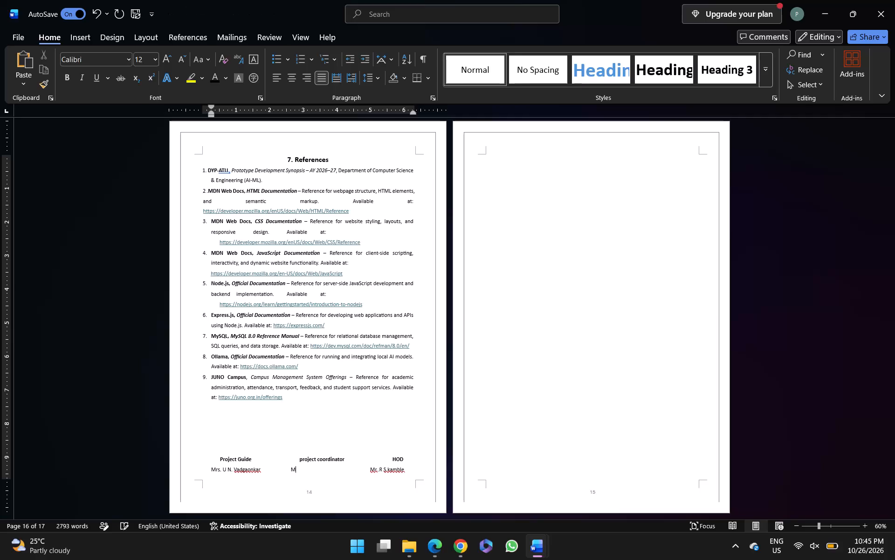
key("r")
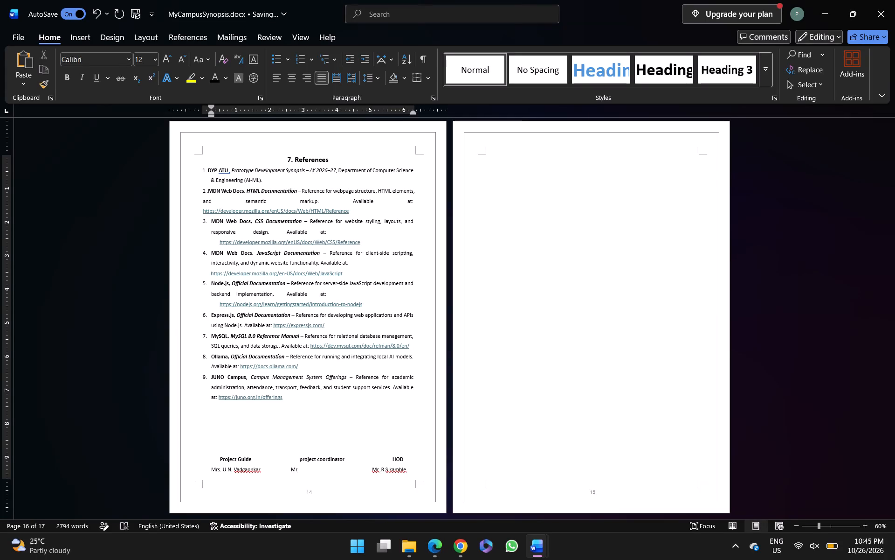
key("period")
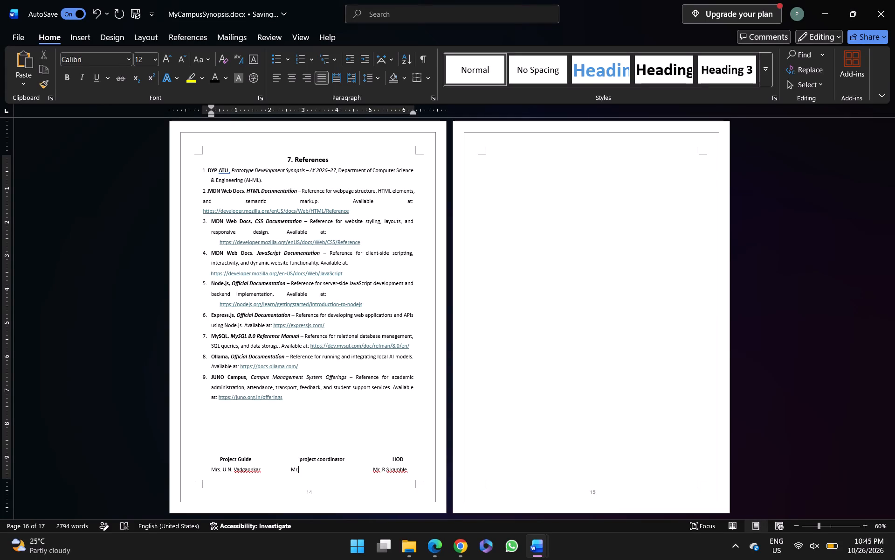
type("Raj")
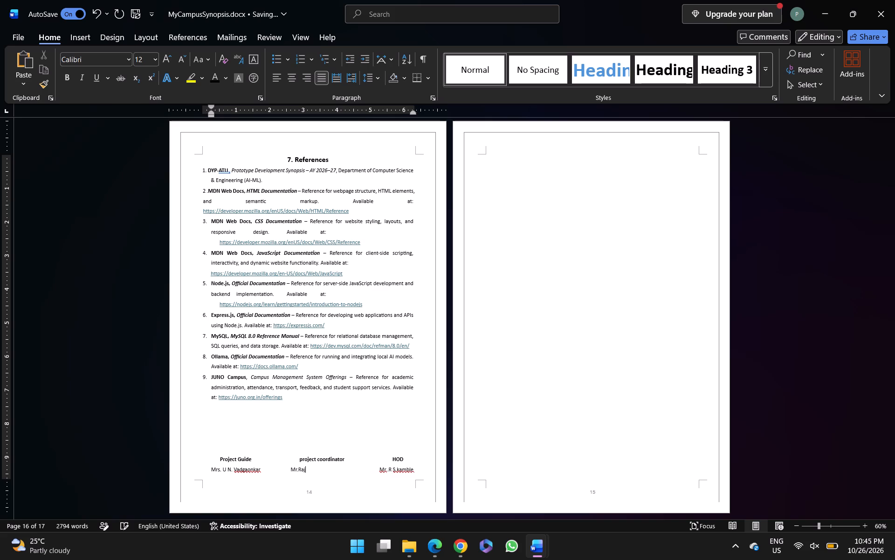
Remove 27 spaces from the gap between the coordinator's partial name and the HOD's name.
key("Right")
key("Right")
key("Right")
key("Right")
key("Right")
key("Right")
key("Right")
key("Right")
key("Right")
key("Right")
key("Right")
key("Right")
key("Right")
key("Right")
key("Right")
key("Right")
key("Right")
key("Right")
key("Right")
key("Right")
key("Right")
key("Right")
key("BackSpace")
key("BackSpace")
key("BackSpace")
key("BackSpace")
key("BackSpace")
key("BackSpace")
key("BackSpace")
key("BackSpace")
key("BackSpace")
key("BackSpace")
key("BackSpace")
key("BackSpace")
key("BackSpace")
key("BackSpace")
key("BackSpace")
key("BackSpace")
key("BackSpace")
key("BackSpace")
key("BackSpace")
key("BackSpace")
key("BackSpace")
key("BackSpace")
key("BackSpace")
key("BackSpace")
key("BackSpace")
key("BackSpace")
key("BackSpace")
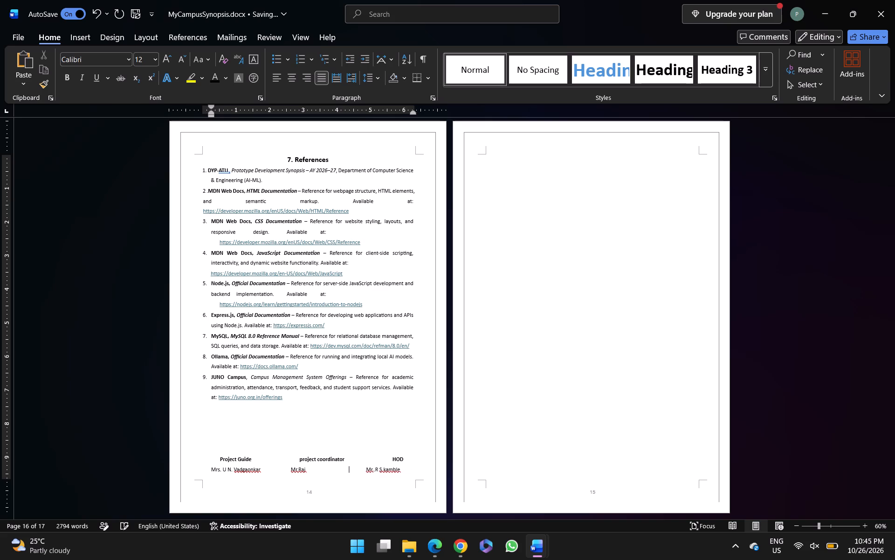
Remove the remaining 19 spaces before the HOD's name so it directly follows the coordinator's partial name.
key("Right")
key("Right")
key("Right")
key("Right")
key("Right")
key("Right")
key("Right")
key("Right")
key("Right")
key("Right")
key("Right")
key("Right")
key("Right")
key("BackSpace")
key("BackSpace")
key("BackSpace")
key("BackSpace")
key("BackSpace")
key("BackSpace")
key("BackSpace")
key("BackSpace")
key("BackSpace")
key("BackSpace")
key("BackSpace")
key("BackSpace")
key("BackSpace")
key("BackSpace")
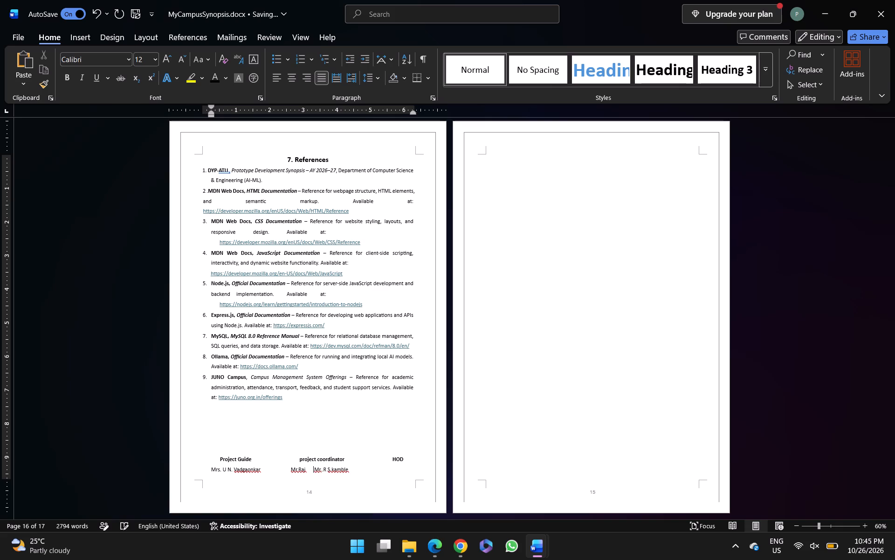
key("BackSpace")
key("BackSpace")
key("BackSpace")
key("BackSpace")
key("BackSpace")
Complete the project coordinator's first name and add the middle initial S. and the surname.
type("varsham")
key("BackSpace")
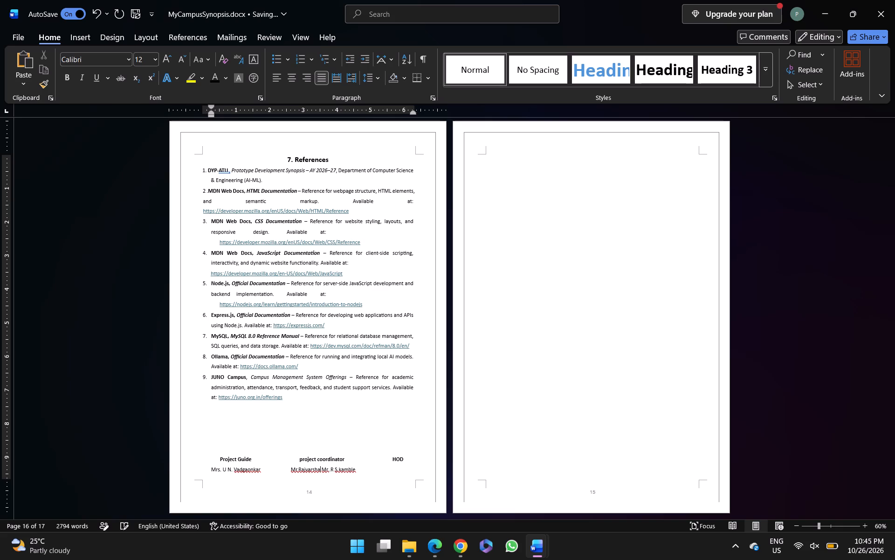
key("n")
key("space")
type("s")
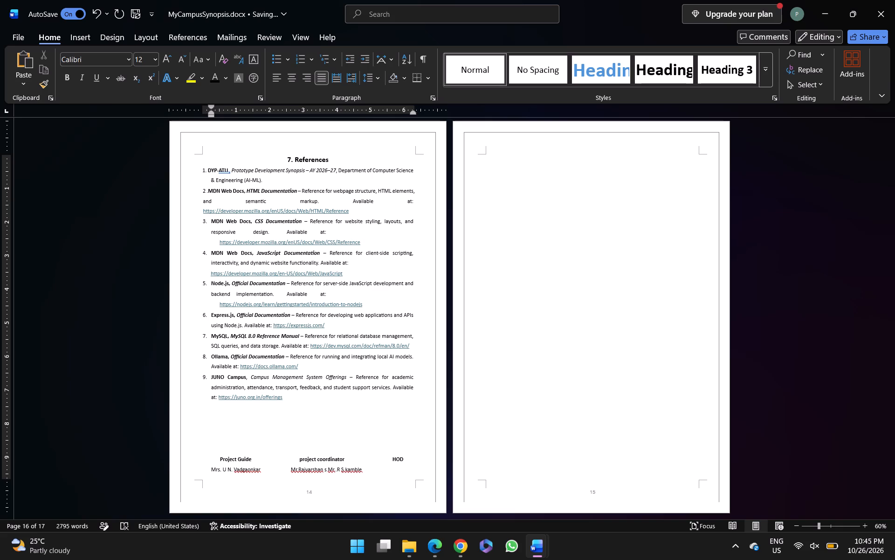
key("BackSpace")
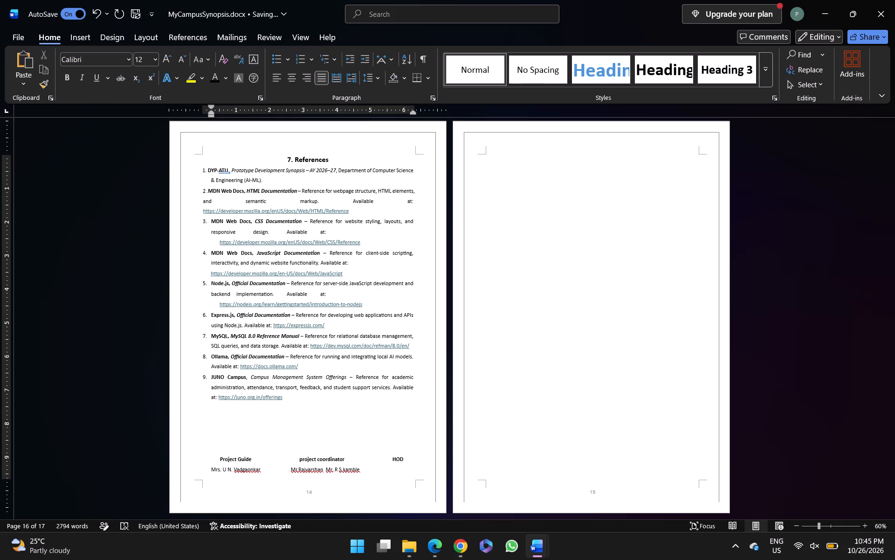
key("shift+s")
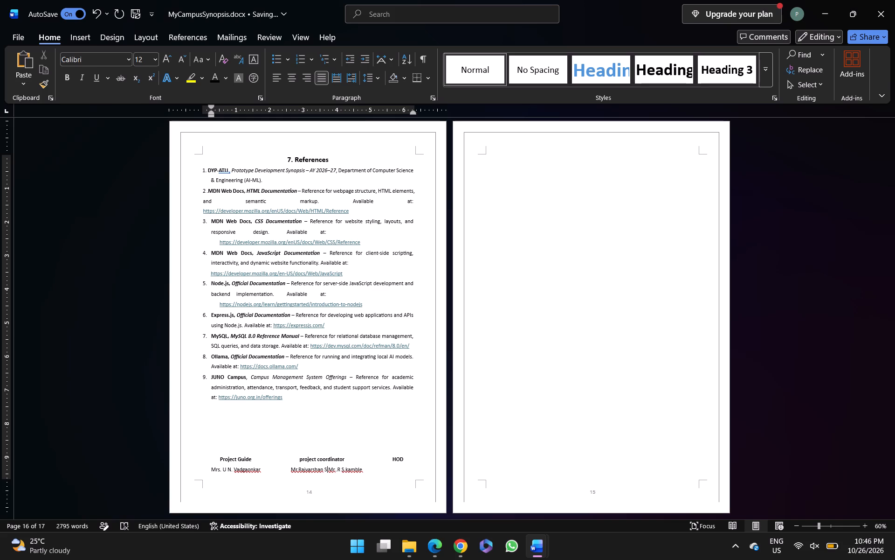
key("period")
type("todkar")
Insert four spaces between the project coordinator's surname and the HOD's name.
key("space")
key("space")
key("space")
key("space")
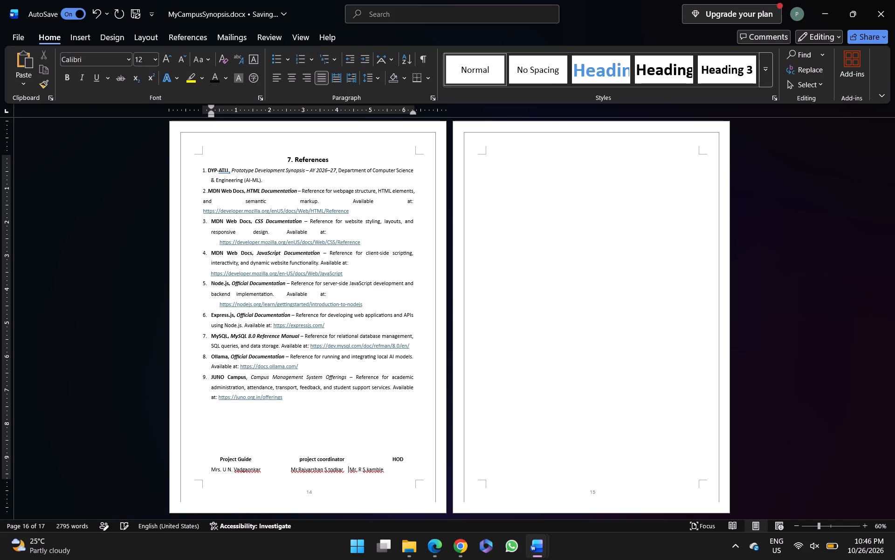
Replace the HOD's first initial with the full first name on the line below the signature labels.
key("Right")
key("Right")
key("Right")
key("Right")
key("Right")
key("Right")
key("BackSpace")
Enter the HOD's full first name in place of the initial, between the Mr. title and the middle initial S.
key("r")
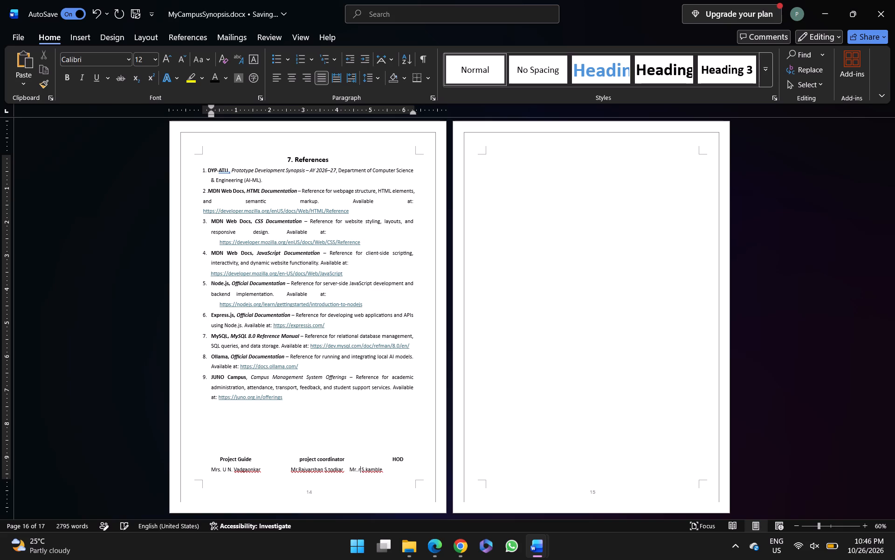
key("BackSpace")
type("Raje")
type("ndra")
Insert 16 spaces before the HOD's title and name so the full name fits beneath the HOD label on one line.
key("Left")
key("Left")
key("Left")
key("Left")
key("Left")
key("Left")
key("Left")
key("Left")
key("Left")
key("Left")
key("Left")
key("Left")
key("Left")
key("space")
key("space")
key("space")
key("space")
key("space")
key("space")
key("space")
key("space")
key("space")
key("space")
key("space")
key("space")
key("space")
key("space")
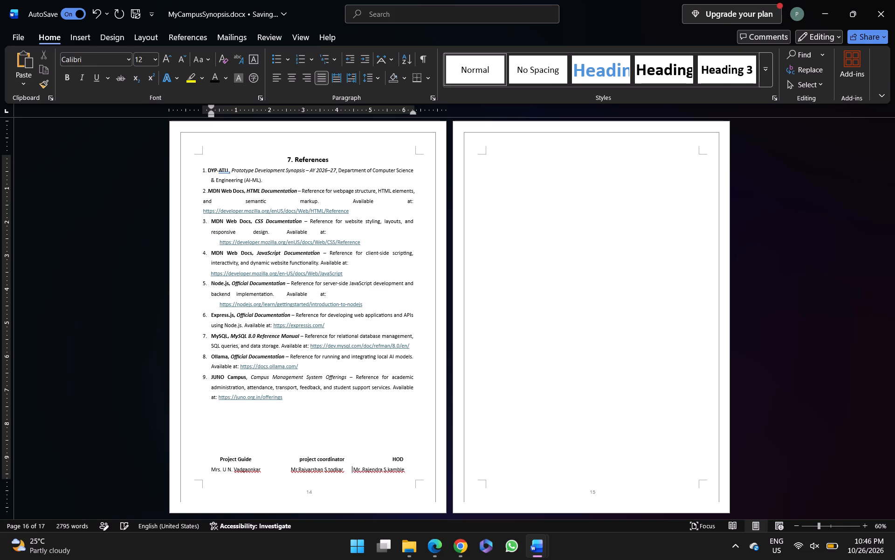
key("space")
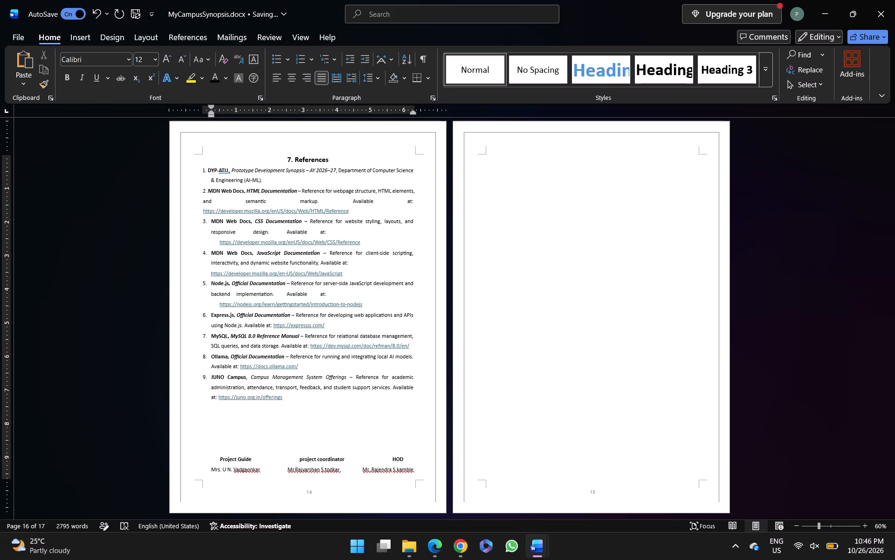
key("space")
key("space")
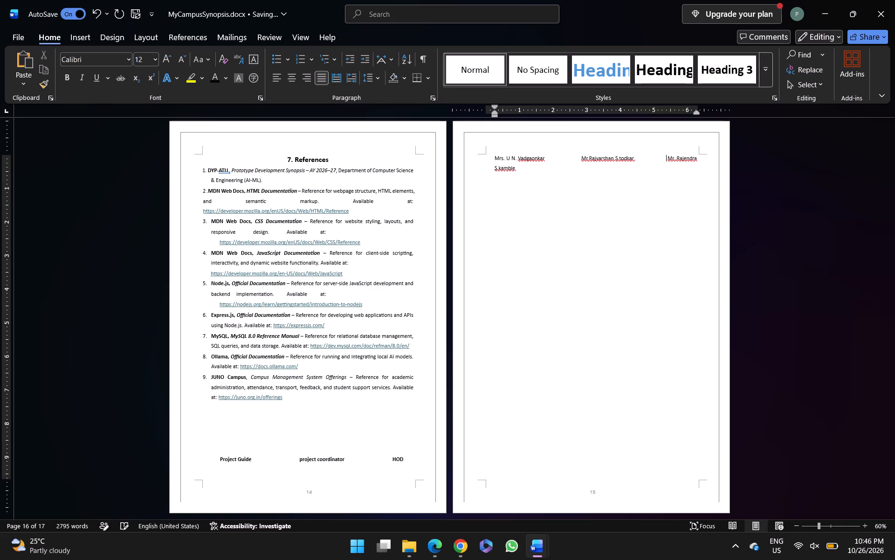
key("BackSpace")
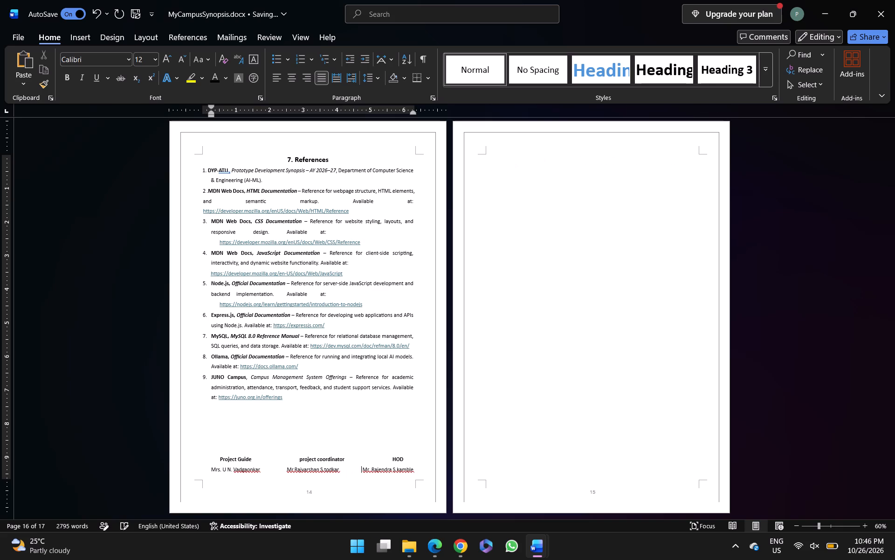
Shift the HOD label closer to the project coordinator label by removing a net eight spaces between them, centring it over the HOD's name.
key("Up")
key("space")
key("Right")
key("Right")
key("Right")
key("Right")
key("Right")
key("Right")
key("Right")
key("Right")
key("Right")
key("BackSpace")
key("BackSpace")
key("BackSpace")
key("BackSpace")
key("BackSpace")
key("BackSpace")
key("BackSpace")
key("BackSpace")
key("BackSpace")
Remove seven spaces before the project coordinator label so it is centred above the coordinator's name.
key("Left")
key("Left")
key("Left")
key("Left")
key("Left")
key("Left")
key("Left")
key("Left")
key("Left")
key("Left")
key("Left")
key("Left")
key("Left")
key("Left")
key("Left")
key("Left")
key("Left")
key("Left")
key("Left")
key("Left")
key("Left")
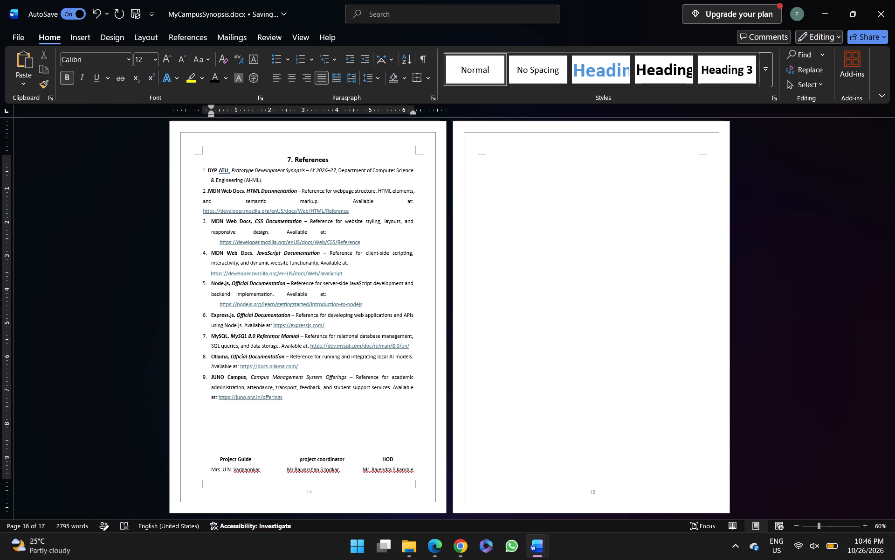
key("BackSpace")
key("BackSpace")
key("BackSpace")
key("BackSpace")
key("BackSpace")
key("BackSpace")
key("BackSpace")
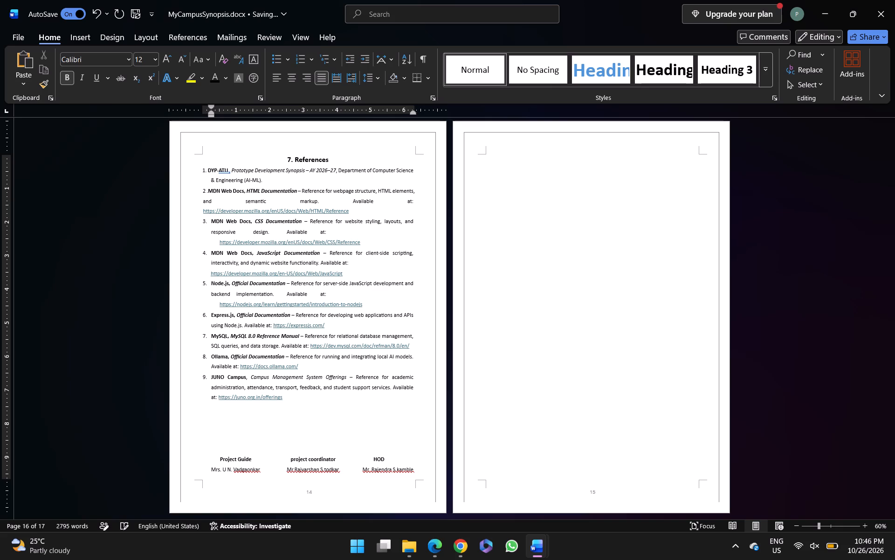
Insert seven spaces between the project coordinator and HOD labels to centre HOD above the HOD's name.
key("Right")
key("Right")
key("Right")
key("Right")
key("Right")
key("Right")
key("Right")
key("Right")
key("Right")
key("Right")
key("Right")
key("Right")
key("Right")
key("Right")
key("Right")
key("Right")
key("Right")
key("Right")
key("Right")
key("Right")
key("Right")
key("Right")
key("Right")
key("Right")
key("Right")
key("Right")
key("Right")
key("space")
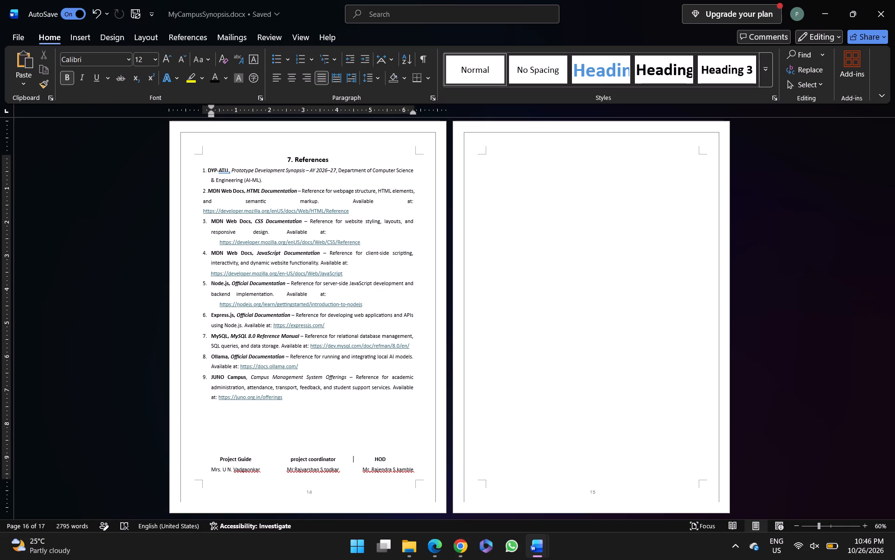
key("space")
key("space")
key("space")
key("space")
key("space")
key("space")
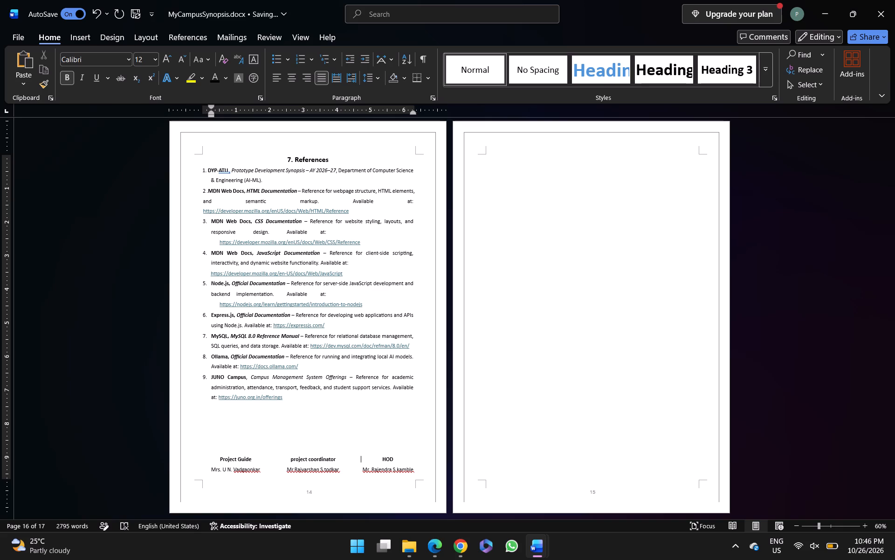
Expand the guide's first initial U into the full first name on the line below the signature labels.
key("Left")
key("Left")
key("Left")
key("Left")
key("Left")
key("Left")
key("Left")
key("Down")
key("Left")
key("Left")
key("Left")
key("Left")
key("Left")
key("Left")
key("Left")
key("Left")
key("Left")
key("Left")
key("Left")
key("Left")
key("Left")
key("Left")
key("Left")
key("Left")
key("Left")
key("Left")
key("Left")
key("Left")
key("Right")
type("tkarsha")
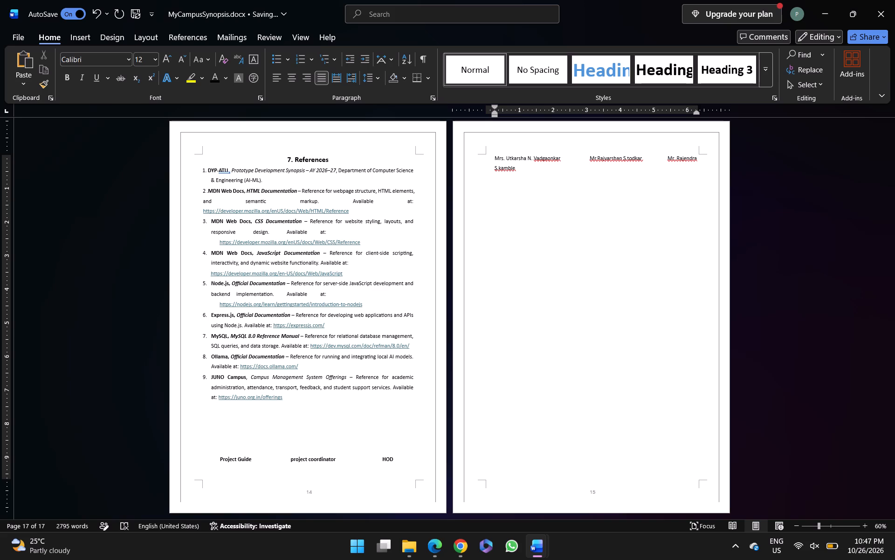
Remove the extra spaces between the guide's surname and the project coordinator's name so all three names fit on one line.
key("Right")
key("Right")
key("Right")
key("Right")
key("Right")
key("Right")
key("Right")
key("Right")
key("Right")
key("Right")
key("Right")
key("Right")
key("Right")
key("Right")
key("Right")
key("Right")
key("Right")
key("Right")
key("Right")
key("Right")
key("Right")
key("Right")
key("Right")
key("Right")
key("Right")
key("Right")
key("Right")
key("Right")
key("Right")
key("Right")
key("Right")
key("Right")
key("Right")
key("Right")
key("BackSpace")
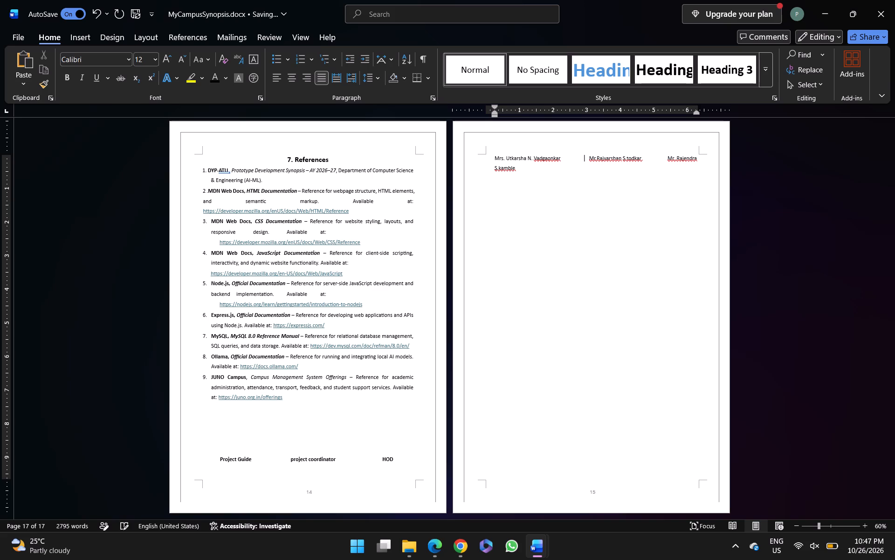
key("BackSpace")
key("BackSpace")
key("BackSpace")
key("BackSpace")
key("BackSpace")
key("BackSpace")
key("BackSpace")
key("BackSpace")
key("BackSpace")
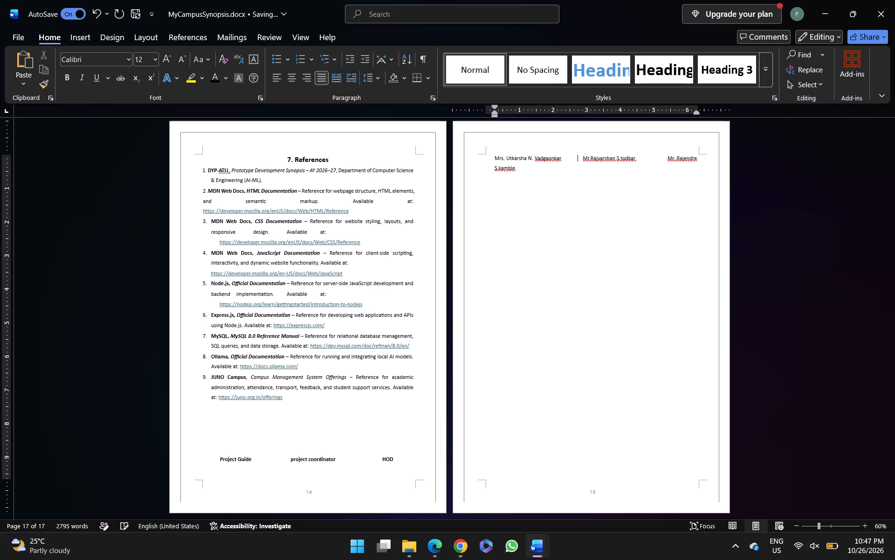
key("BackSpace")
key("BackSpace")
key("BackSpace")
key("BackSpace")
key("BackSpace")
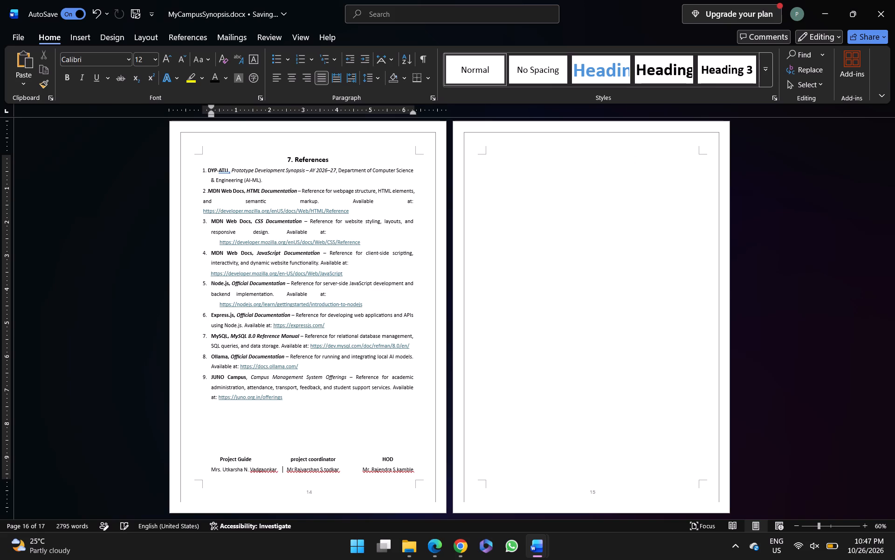
Remove five spaces between the project coordinator's surname and the HOD's name on the line below the signature labels.
left_click(397, 494)
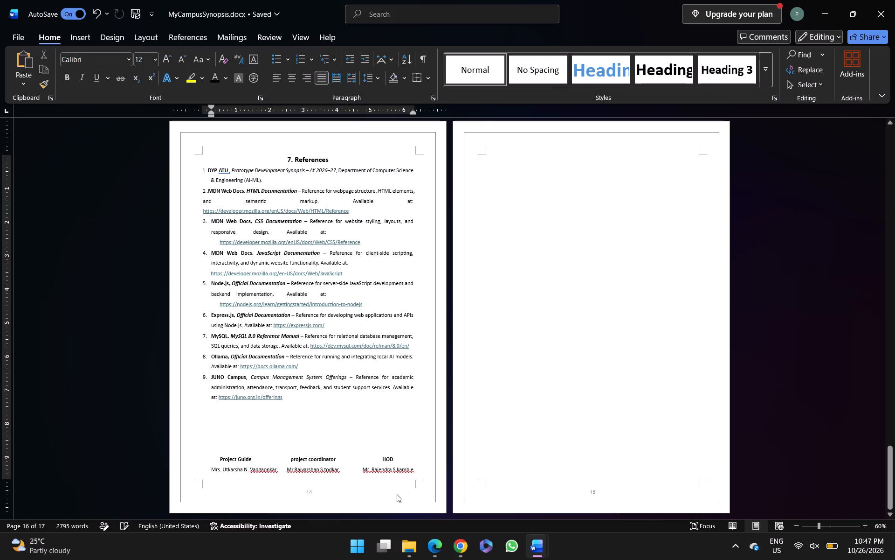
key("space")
key("BackSpace")
key("Left")
key("Left")
key("Left")
key("Left")
key("Left")
key("Left")
key("Left")
key("Left")
key("Left")
key("Left")
key("Left")
key("Left")
key("Left")
key("Left")
key("Left")
key("Left")
key("Left")
key("Left")
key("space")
key("BackSpace")
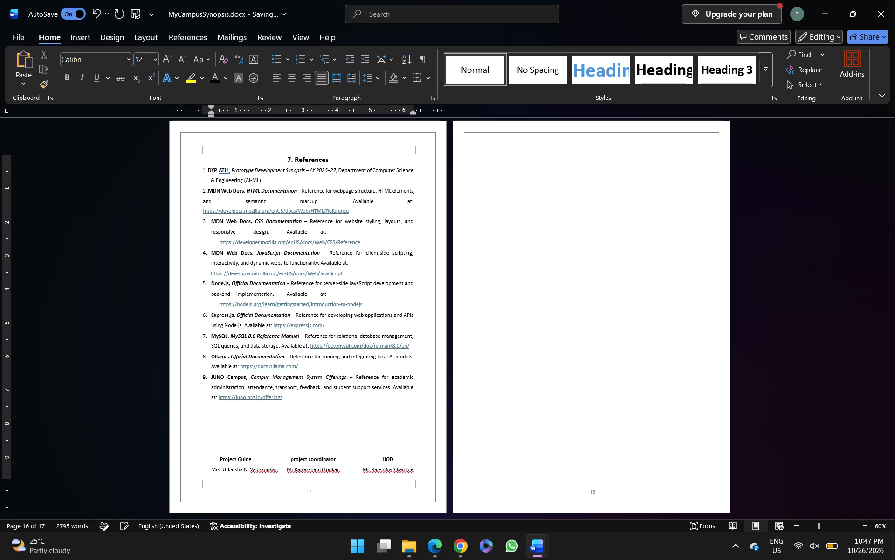
key("BackSpace")
key("BackSpace")
key("BackSpace")
key("BackSpace")
key("BackSpace")
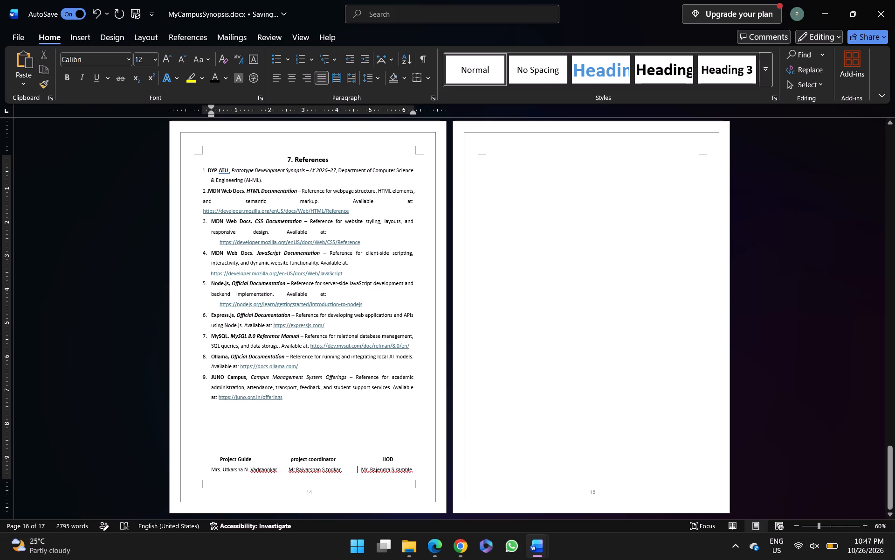
Delete the empty paragraph on the blank page after References to remove that last page.
left_click(262, 454)
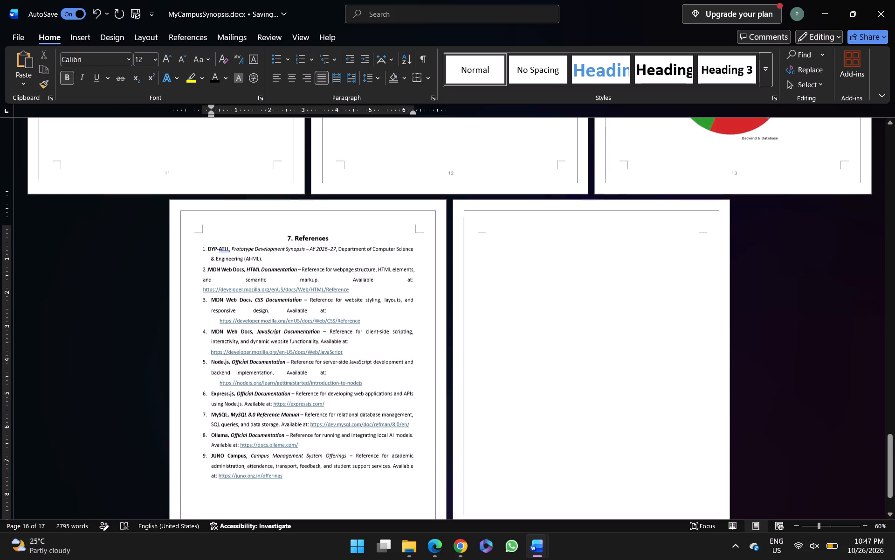
left_click(597, 398)
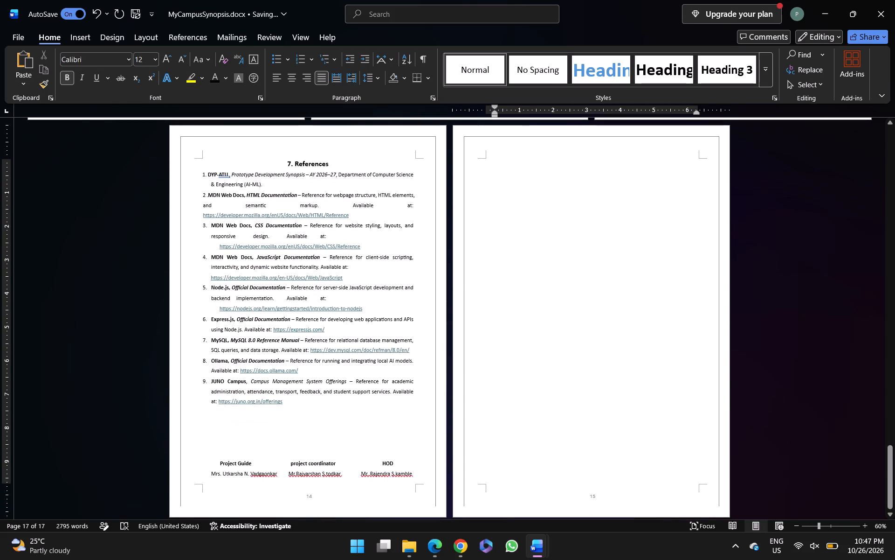
right_click(597, 398)
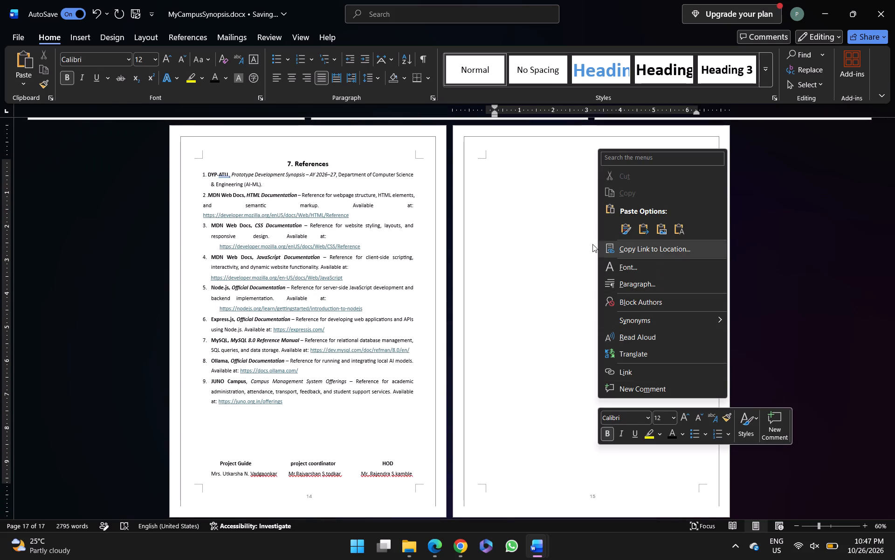
double_click(567, 246)
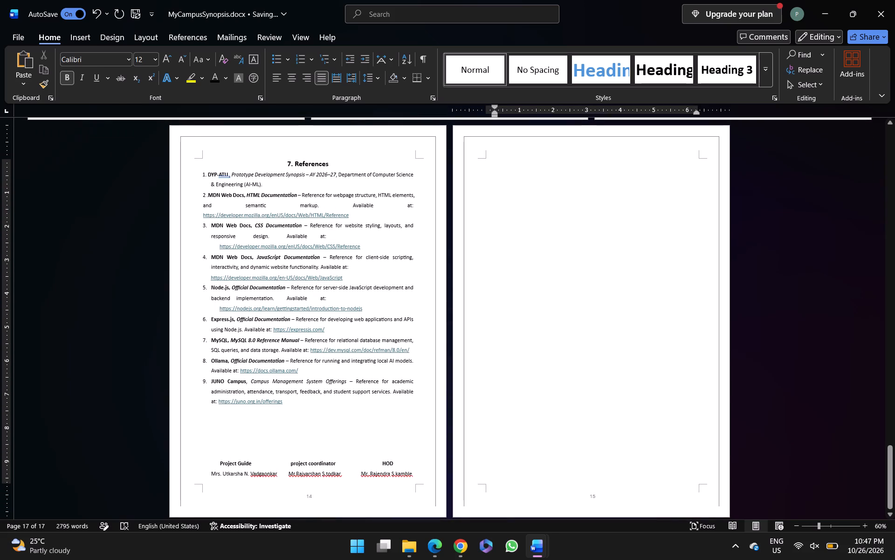
left_click(567, 246, "ctrl")
left_click(567, 246, "ctrl")
left_click(542, 266, "ctrl")
key("ctrl+Delete")
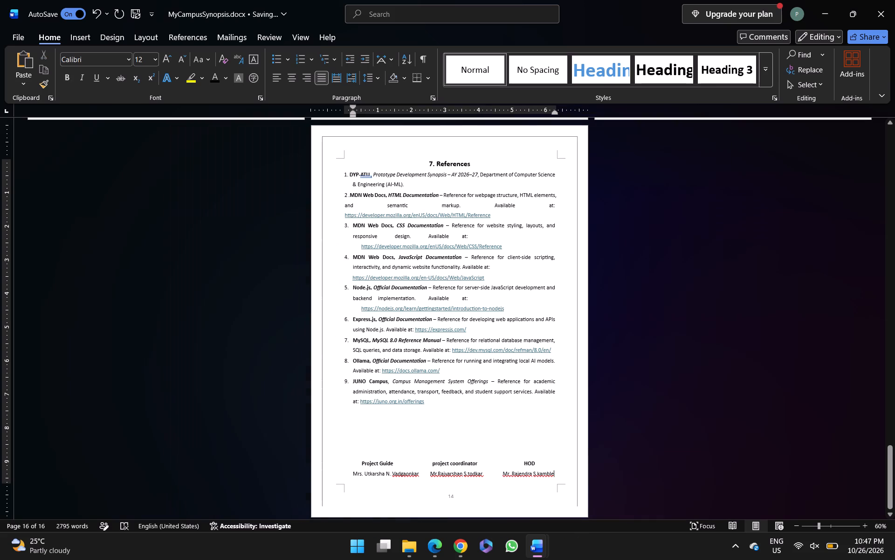
Review the synopsis pages backward from the References page to the Literature Survey section.
scroll(554, 289, "up", 5)
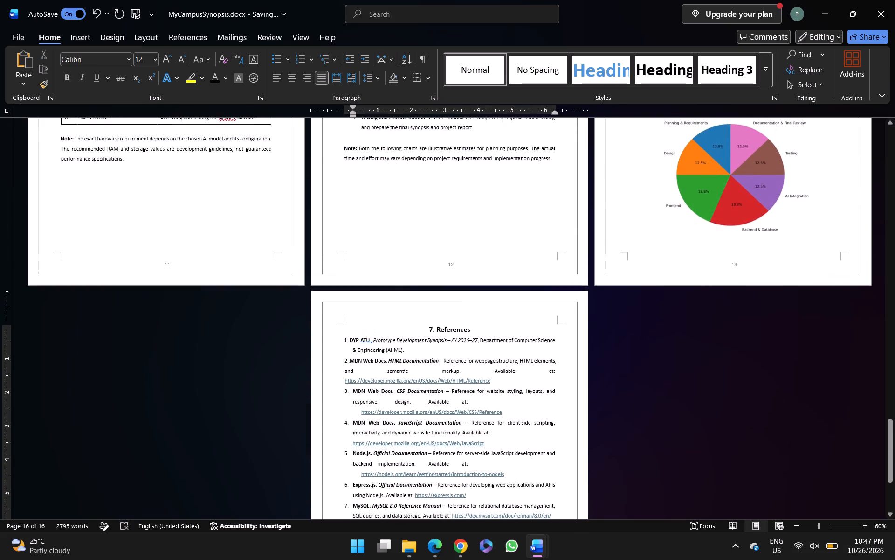
scroll(554, 289, "up", 4)
scroll(554, 289, "down", 1)
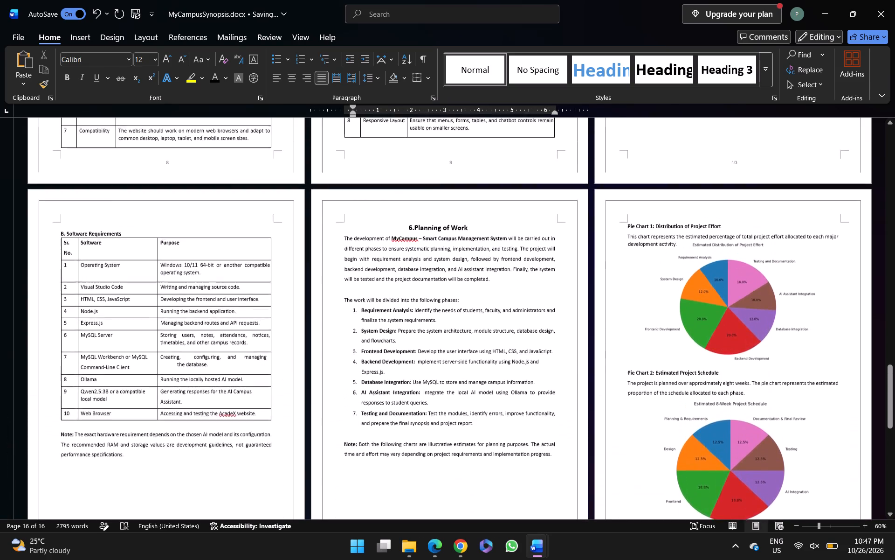
scroll(554, 289, "down", 1)
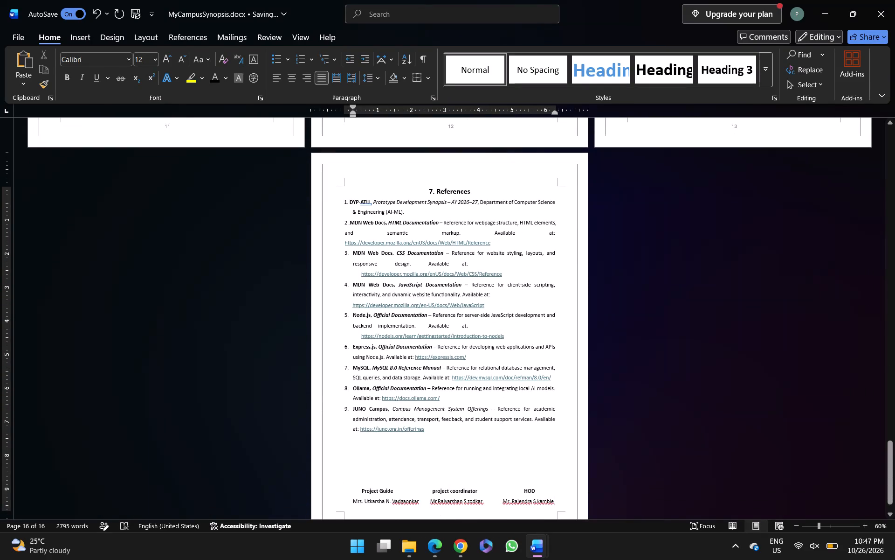
scroll(554, 289, "up", 4)
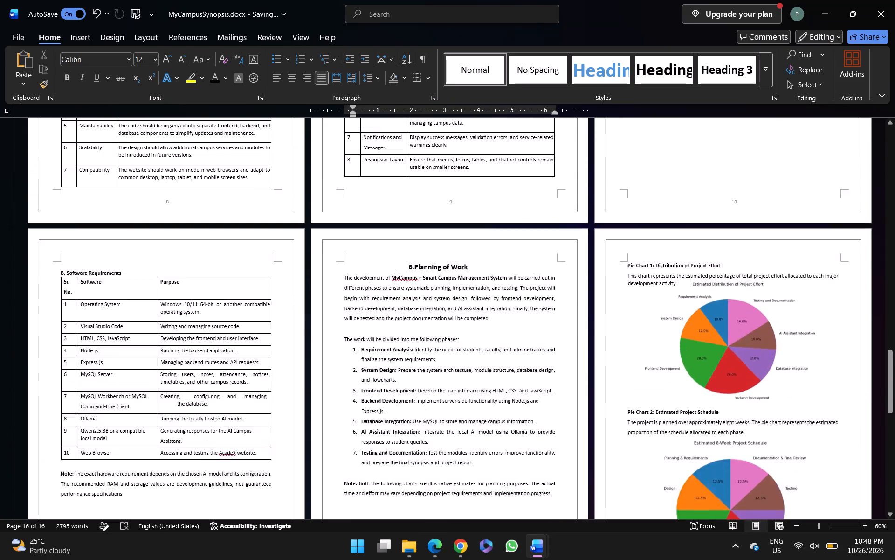
scroll(554, 289, "up", 9)
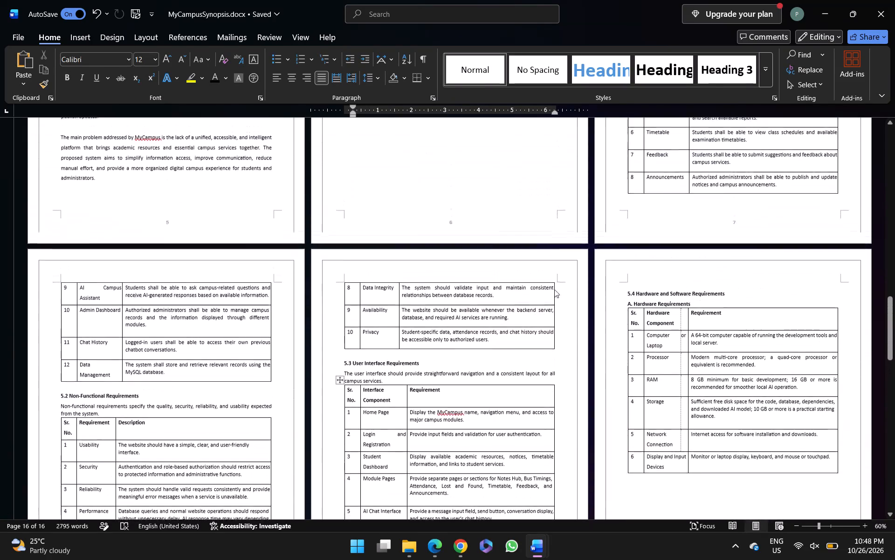
scroll(554, 289, "up", 6)
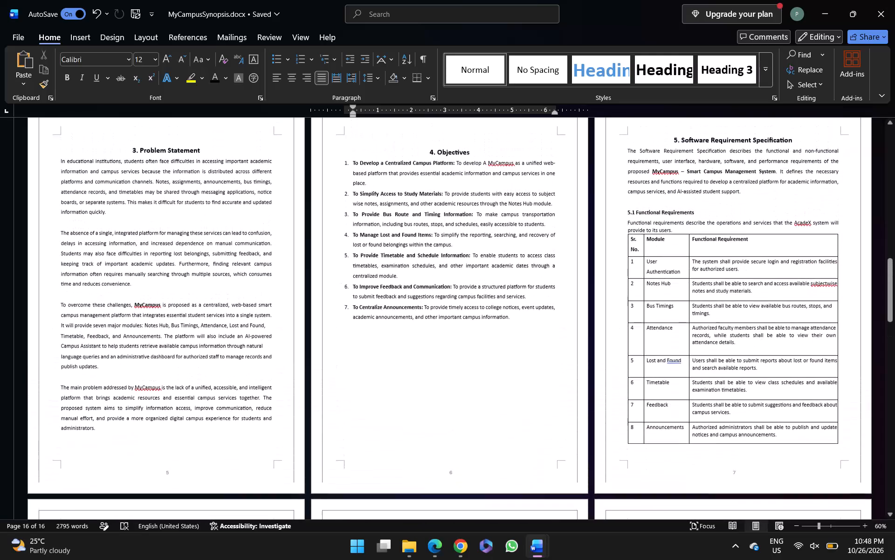
scroll(554, 289, "up", 2)
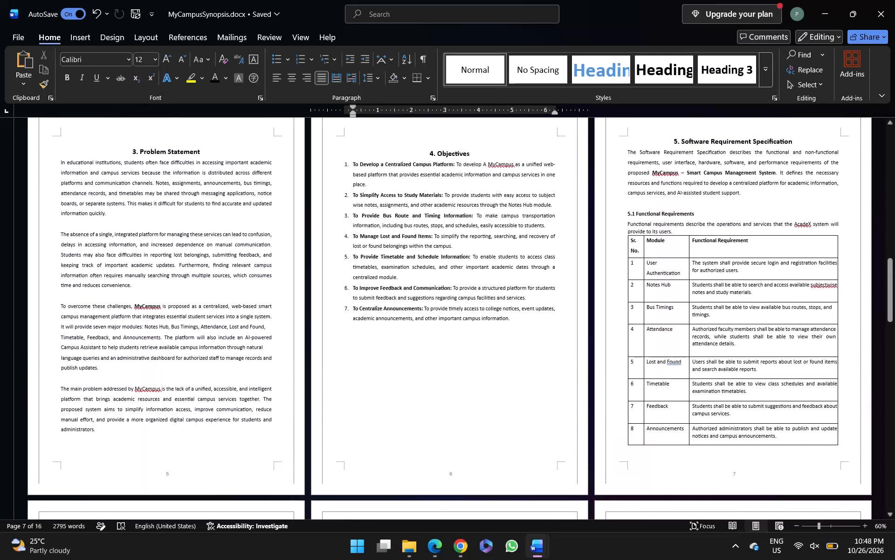
scroll(554, 289, "up", 5)
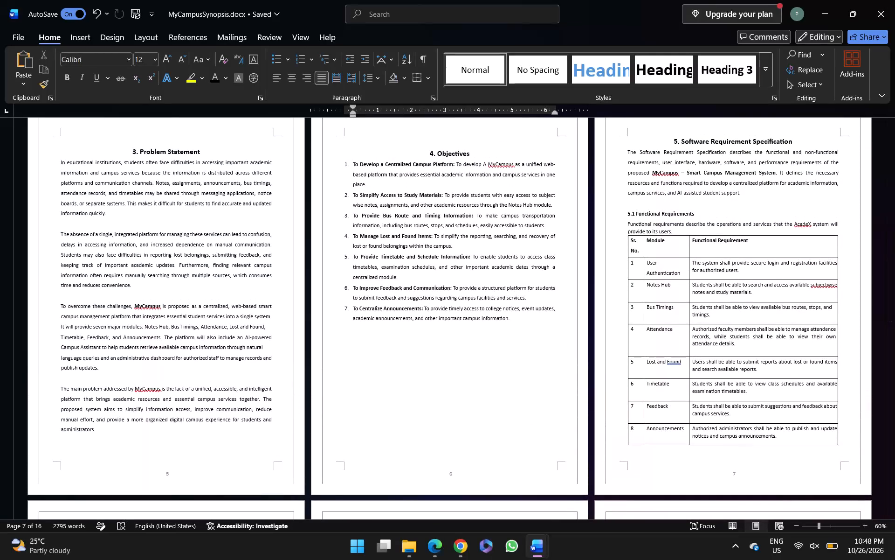
scroll(554, 289, "up", 7)
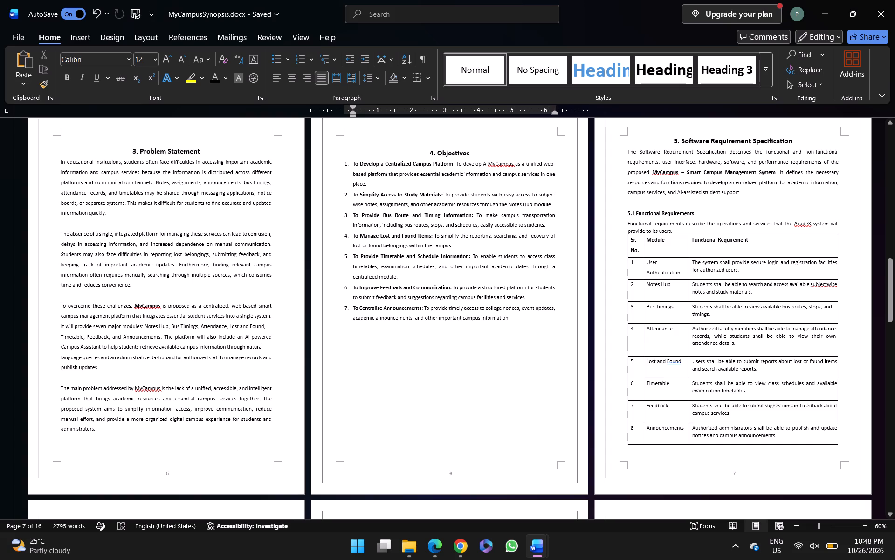
scroll(476, 295, "down", 1)
scroll(476, 295, "up", 1)
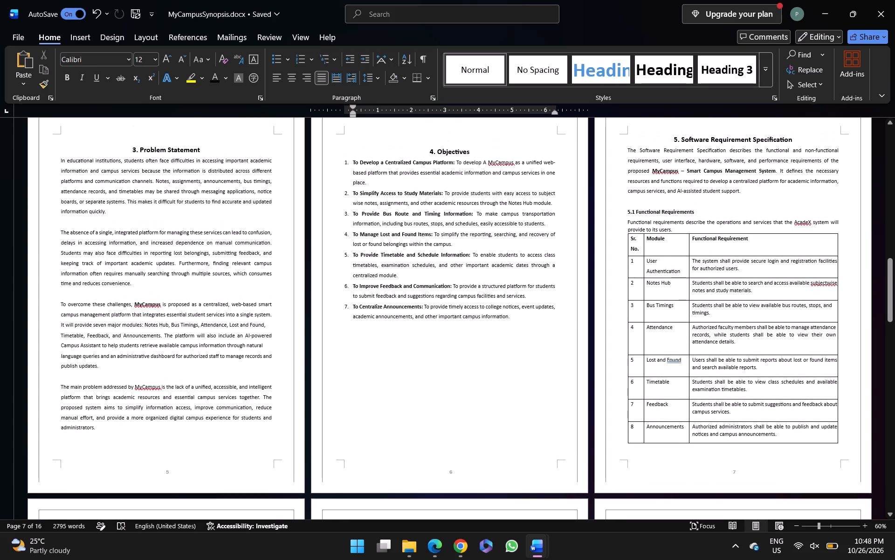
scroll(476, 295, "up", 3)
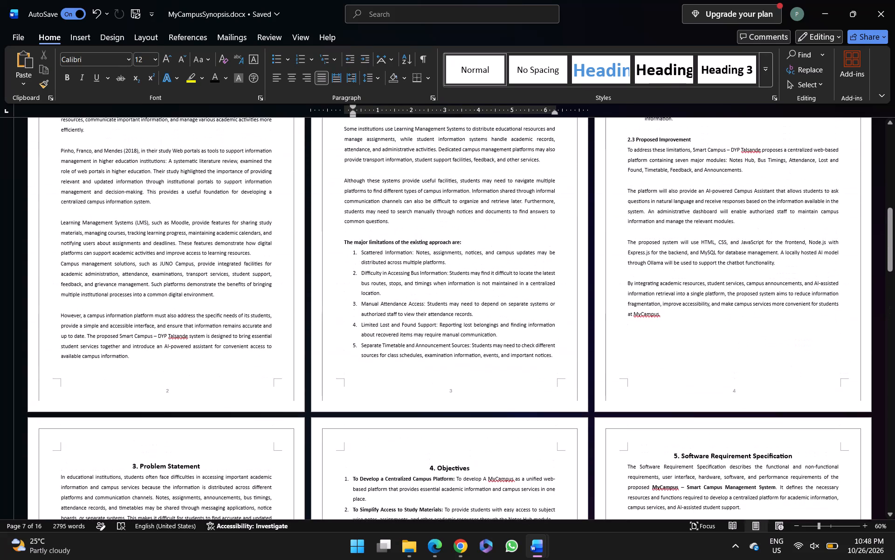
Save the synopsis document.
key("ctrl+s")
Check the cover page and index, and look through the whole synopsis down to the signature block on the References page.
scroll(476, 295, "up", 1, "ctrl")
scroll(476, 295, "up", 6)
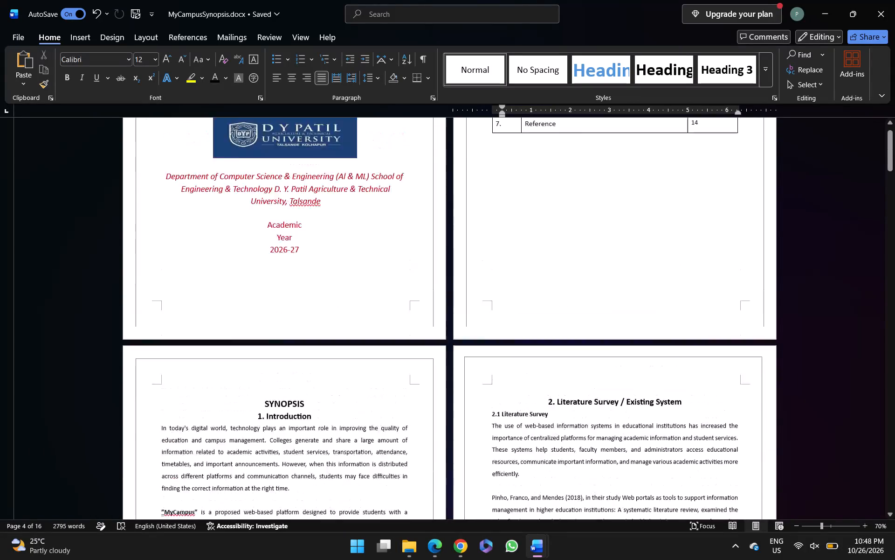
scroll(476, 295, "up", 2)
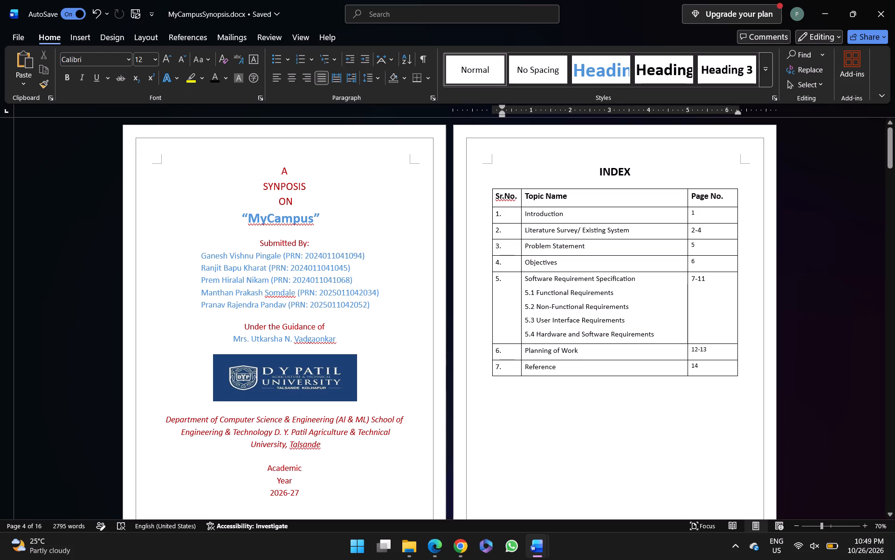
scroll(349, 350, "down", 2)
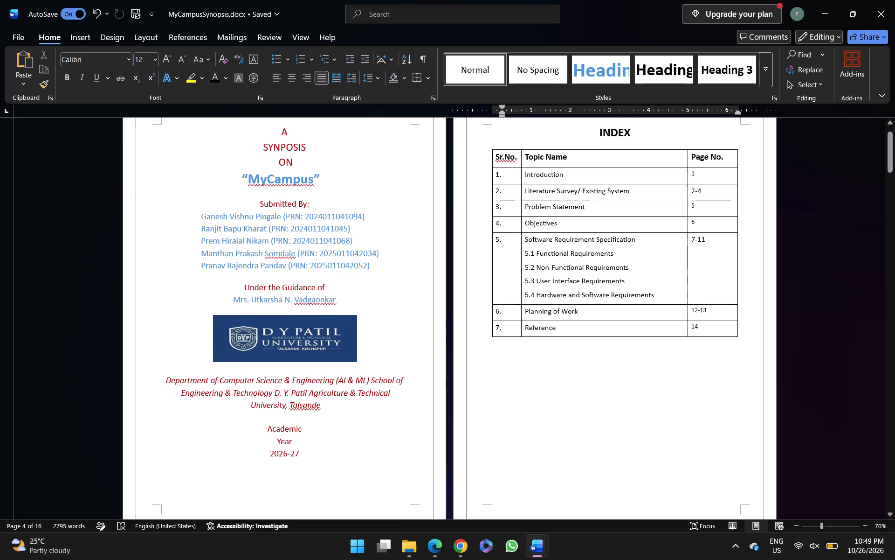
scroll(349, 350, "down", 4)
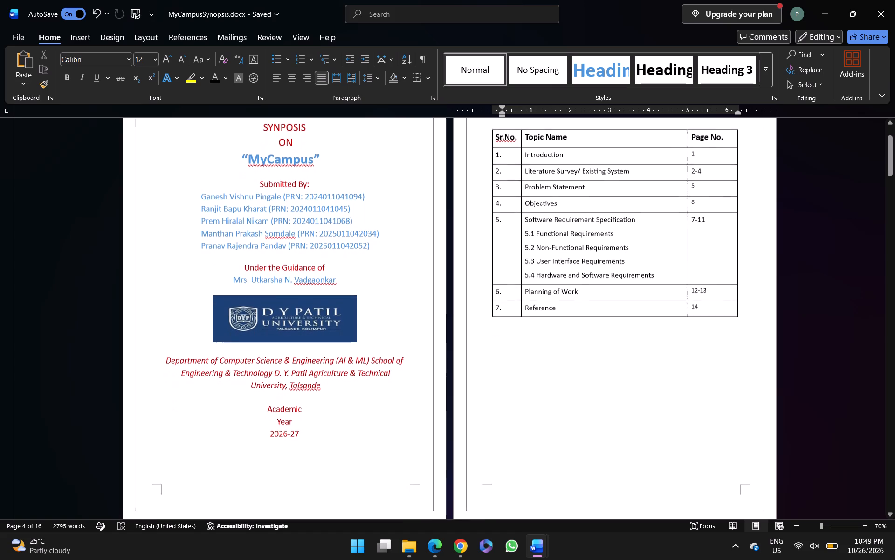
scroll(349, 350, "down", 16)
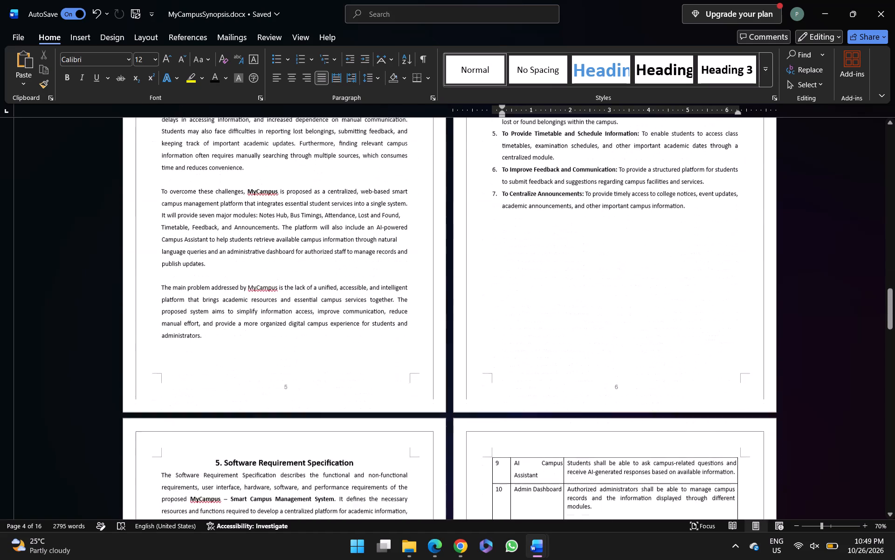
scroll(349, 350, "down", 8)
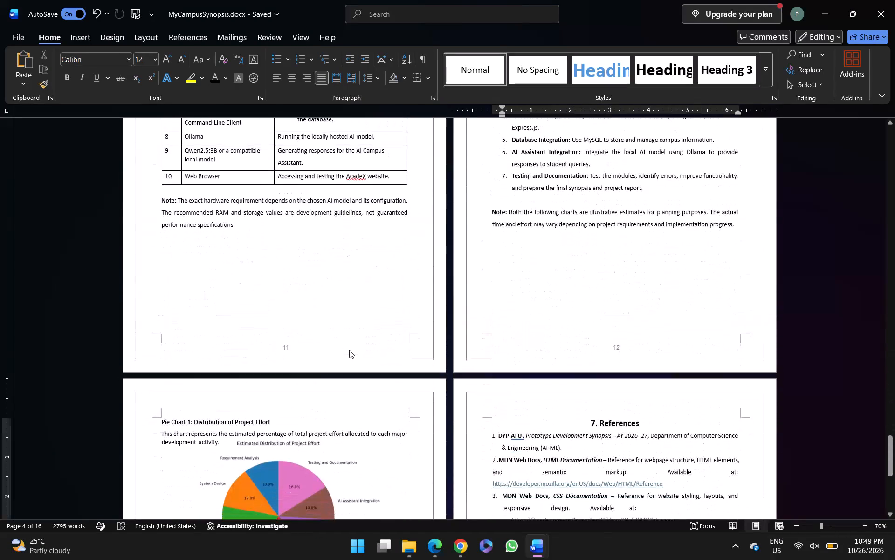
scroll(349, 350, "down", 7)
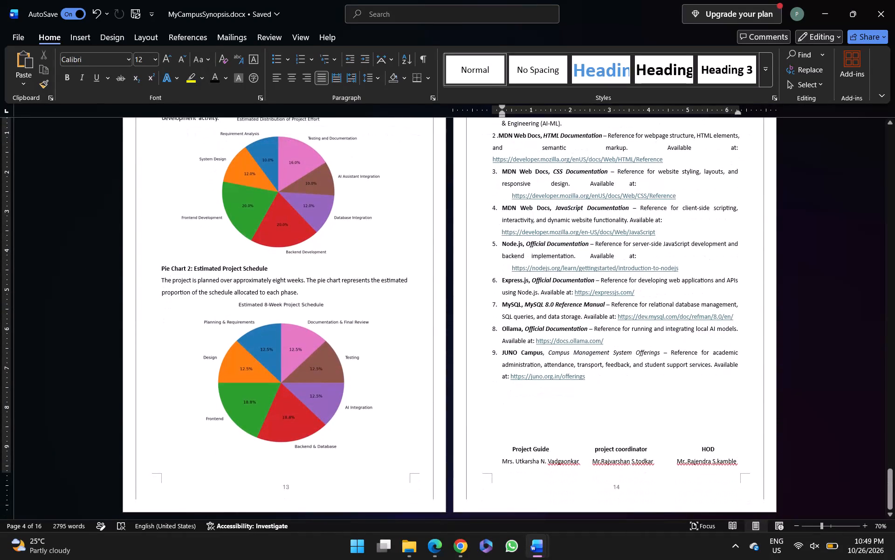